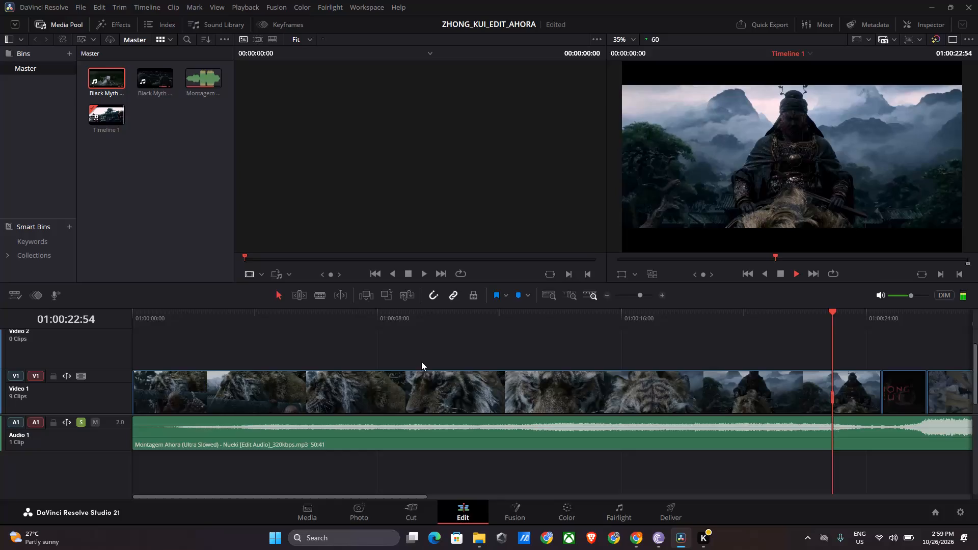
Set the playback monitoring volume to -7.2 dB while reviewing Timeline 1, and stop playback at the end of the edit.
{"action": "left_click", "coordinate": [929, 294]}
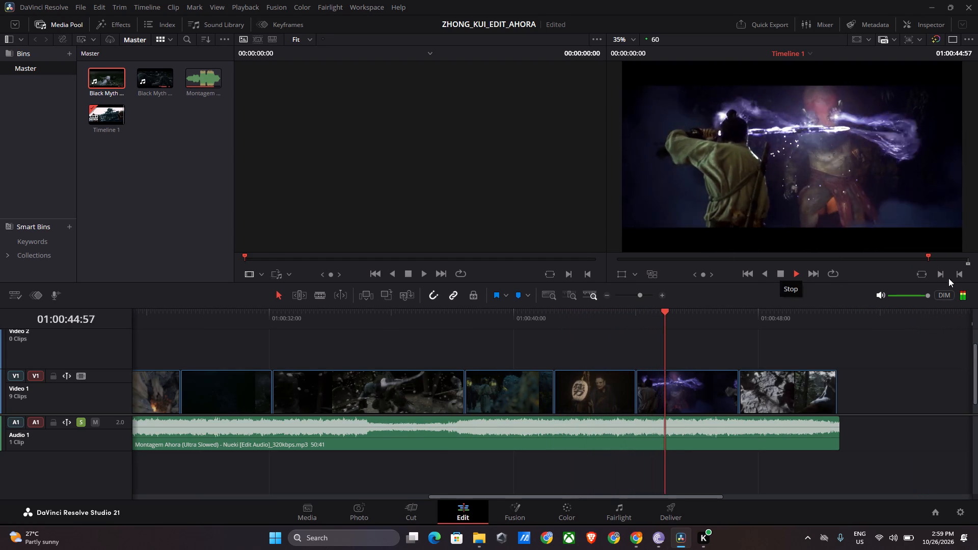
{"action": "left_click", "coordinate": [906, 296]}
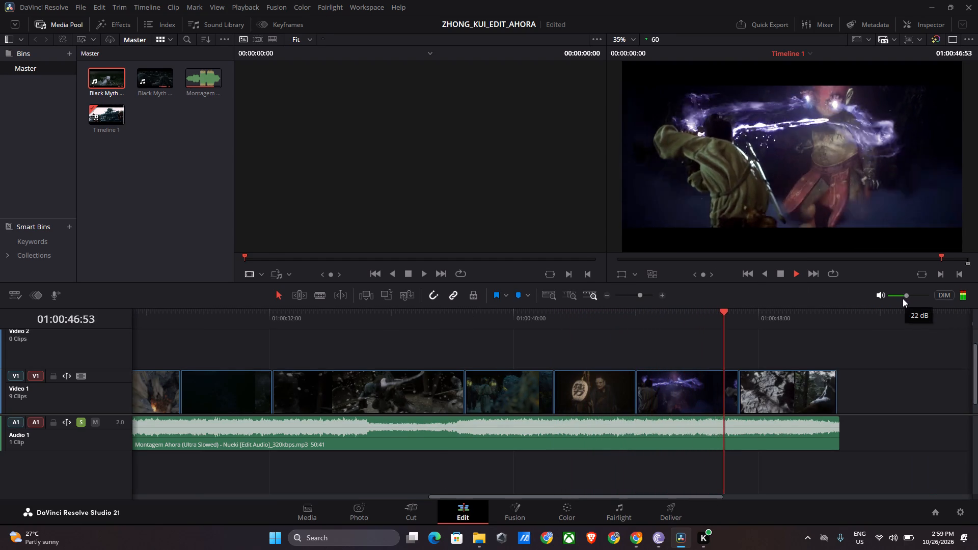
{"action": "left_click", "coordinate": [918, 292]}
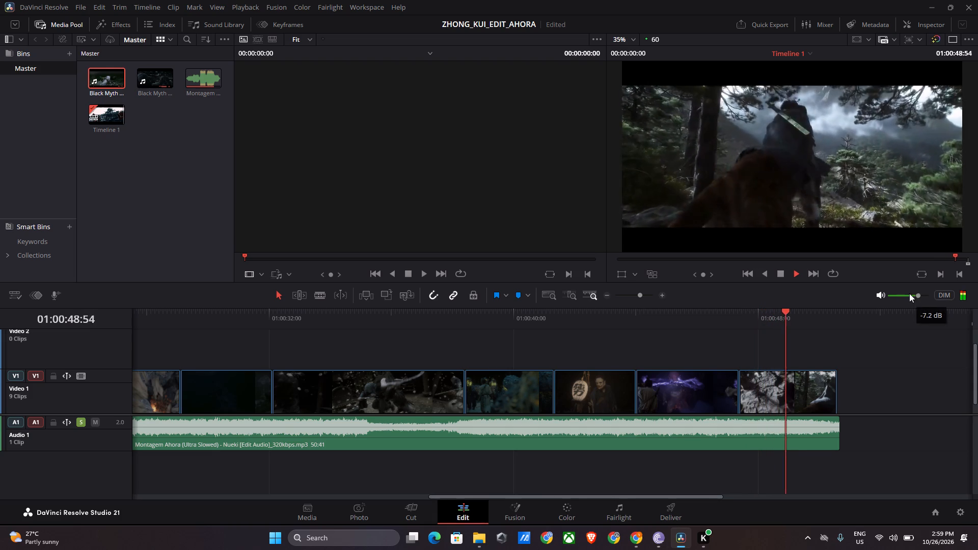
{"action": "left_click", "coordinate": [778, 273]}
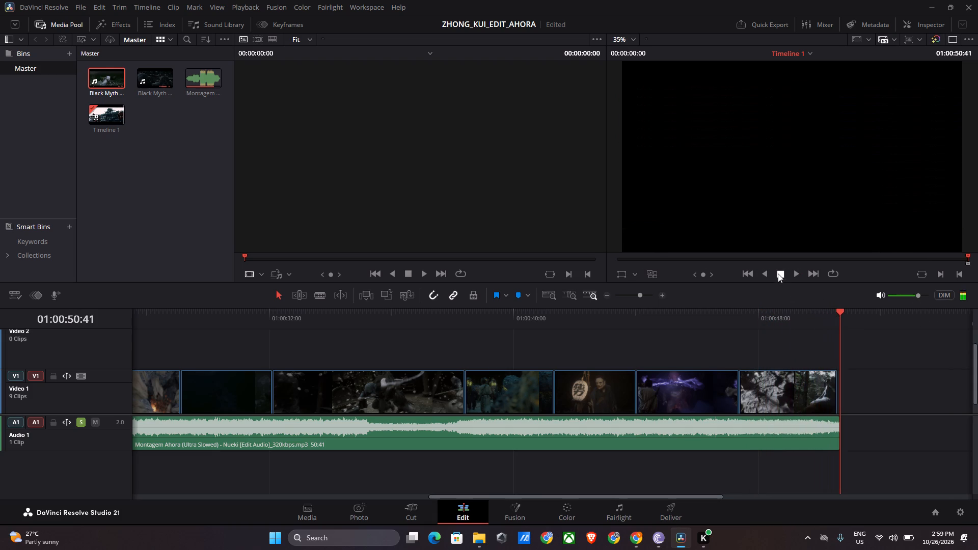
Return to the first clip cuts on Video 1 and browse the video transitions library up to the Dissolve group.
{"action": "scroll", "coordinate": [553, 377], "scroll_direction": "down", "scroll_amount": 2}
{"action": "middle_click_drag", "start_coordinate": [536, 383], "coordinate": [663, 379]}
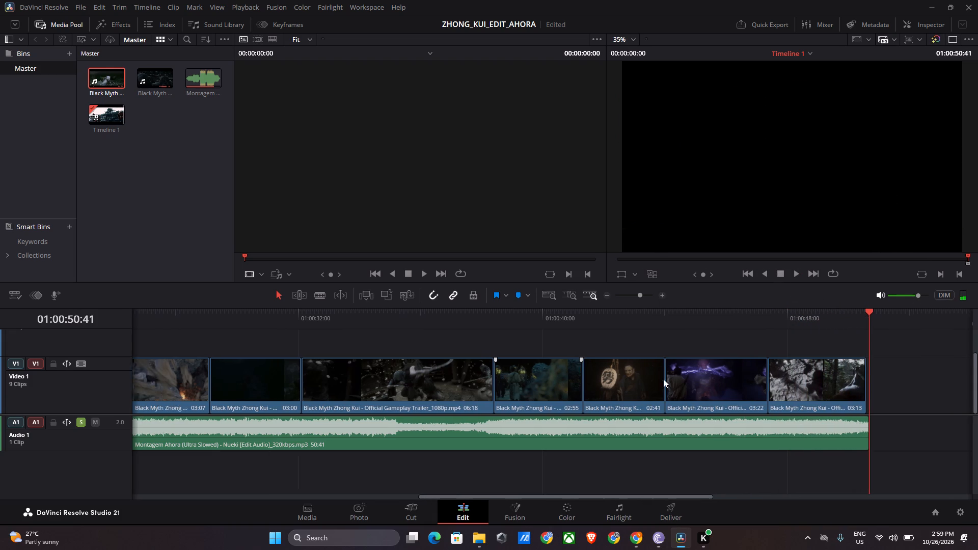
{"action": "middle_click_drag", "start_coordinate": [663, 379], "coordinate": [898, 370]}
{"action": "middle_click_drag", "start_coordinate": [495, 383], "coordinate": [744, 365]}
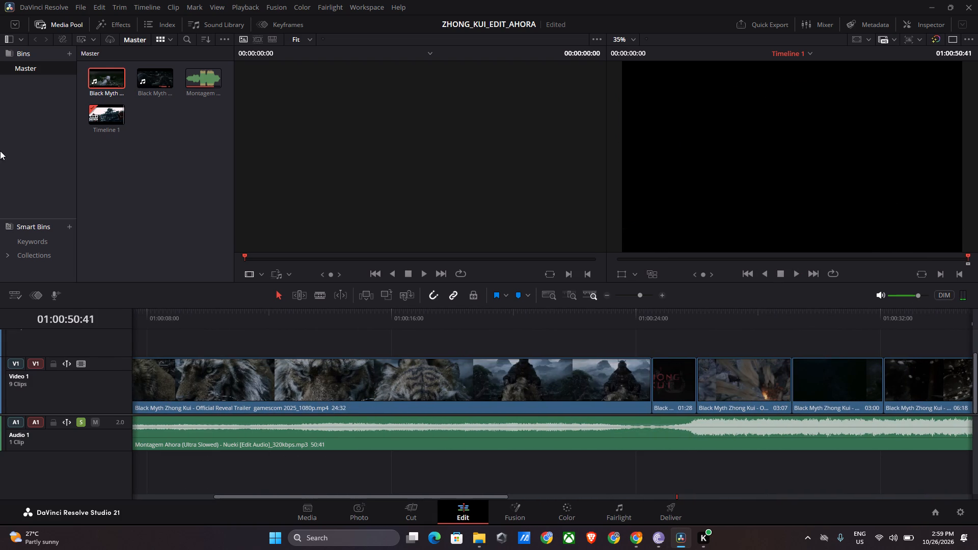
{"action": "left_click", "coordinate": [109, 25]}
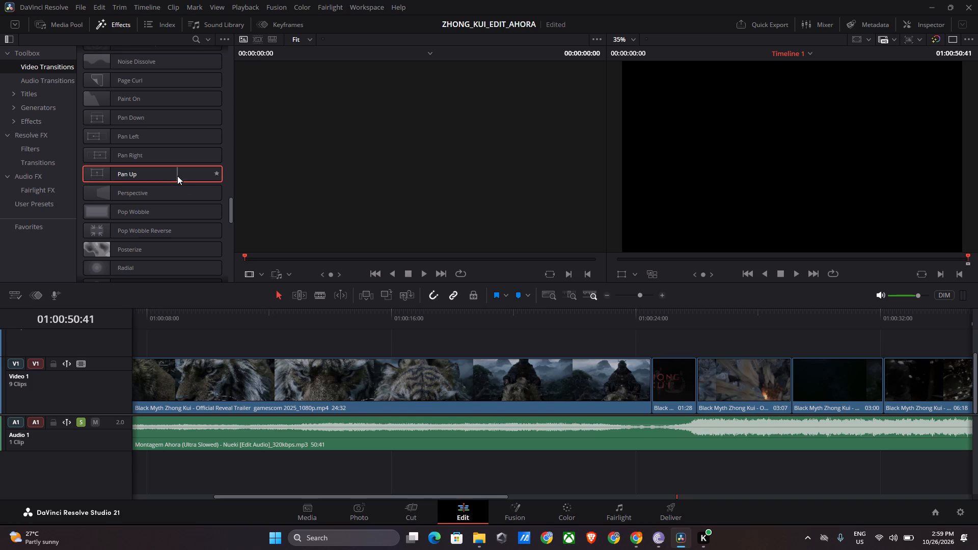
{"action": "scroll", "coordinate": [167, 134], "scroll_direction": "up", "scroll_amount": 7}
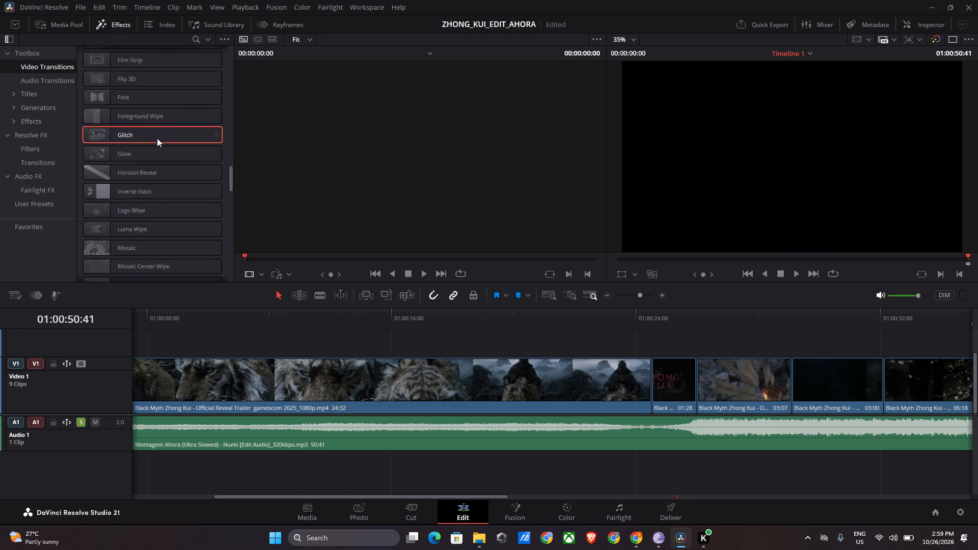
{"action": "scroll", "coordinate": [157, 138], "scroll_direction": "up", "scroll_amount": 20}
{"action": "scroll", "coordinate": [157, 138], "scroll_direction": "up", "scroll_amount": 9}
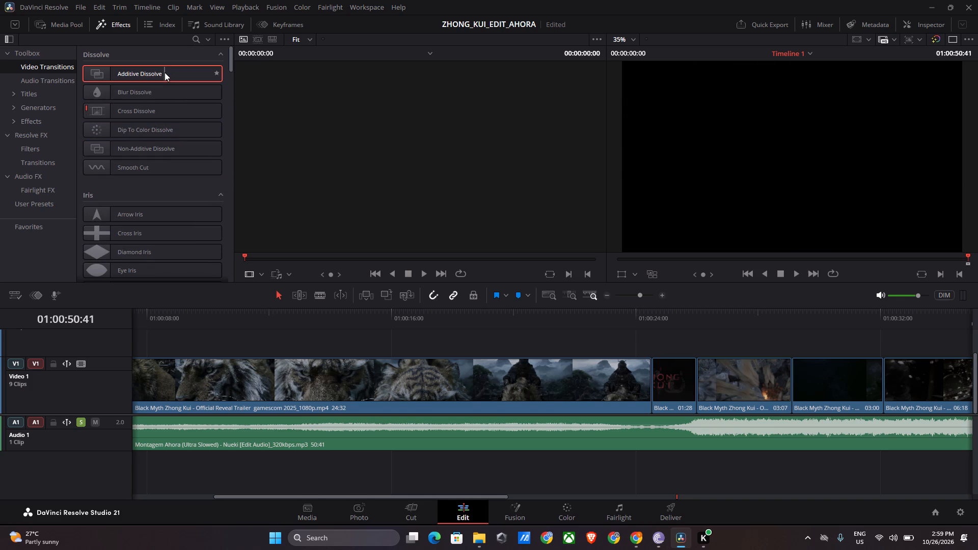
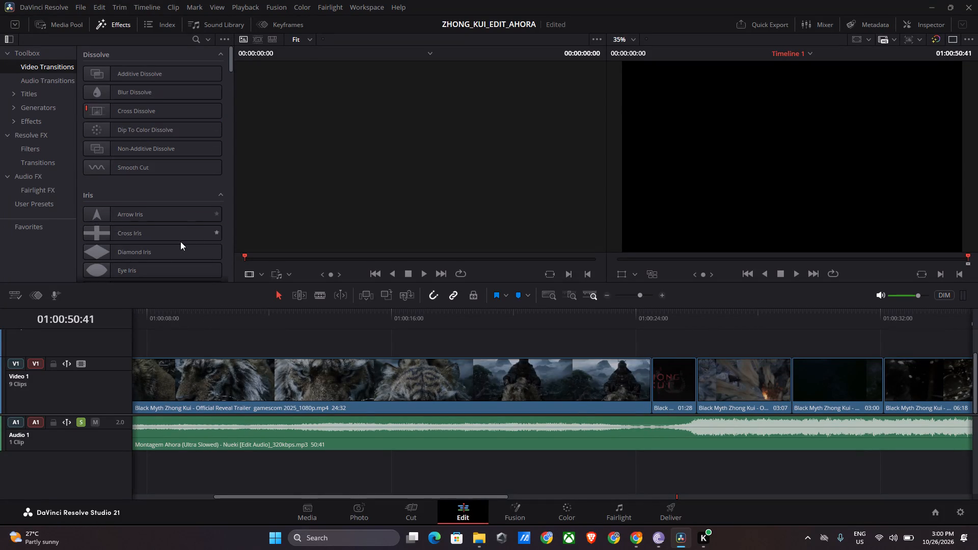
Place the playhead just before the first cut on Video 1 and preview the video transitions from Iris through the Fusion group's Shape Transition.
{"action": "scroll", "coordinate": [180, 241], "scroll_direction": "down", "scroll_amount": 5}
{"action": "left_click", "coordinate": [611, 340]}
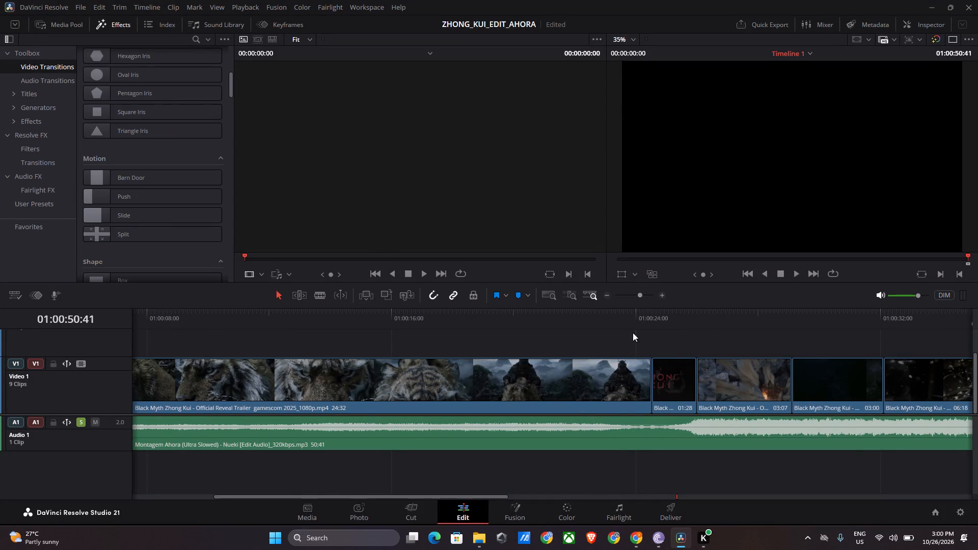
{"action": "left_click", "coordinate": [618, 326]}
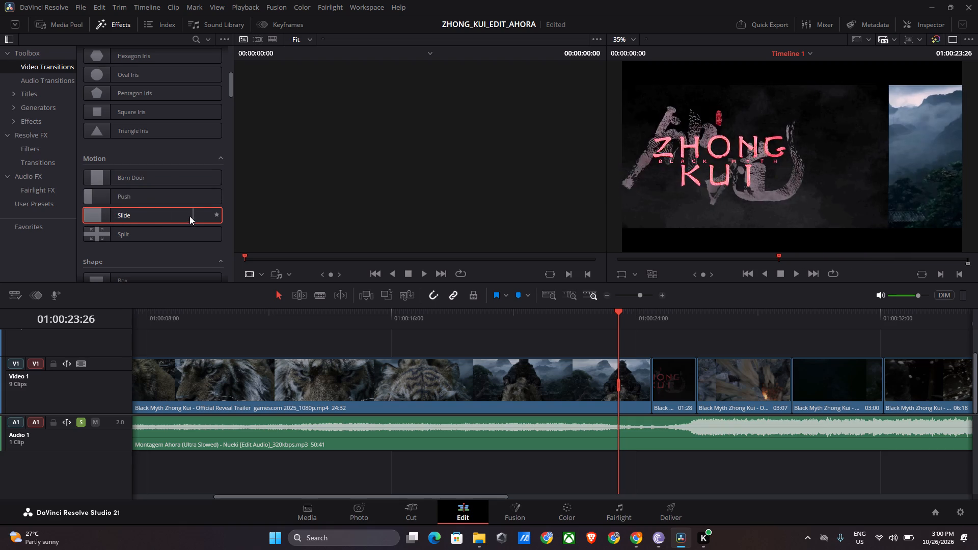
{"action": "scroll", "coordinate": [160, 214], "scroll_direction": "down", "scroll_amount": 2}
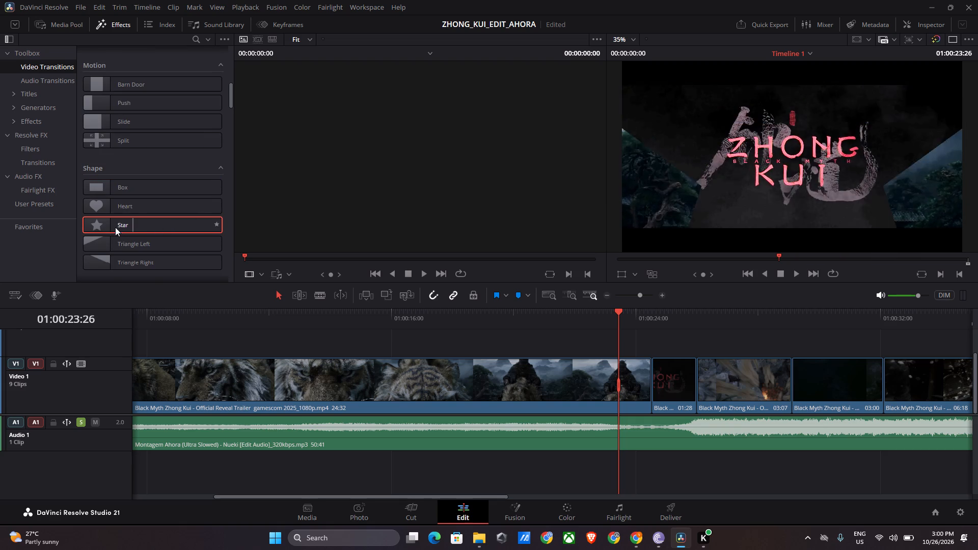
{"action": "scroll", "coordinate": [153, 245], "scroll_direction": "down", "scroll_amount": 2}
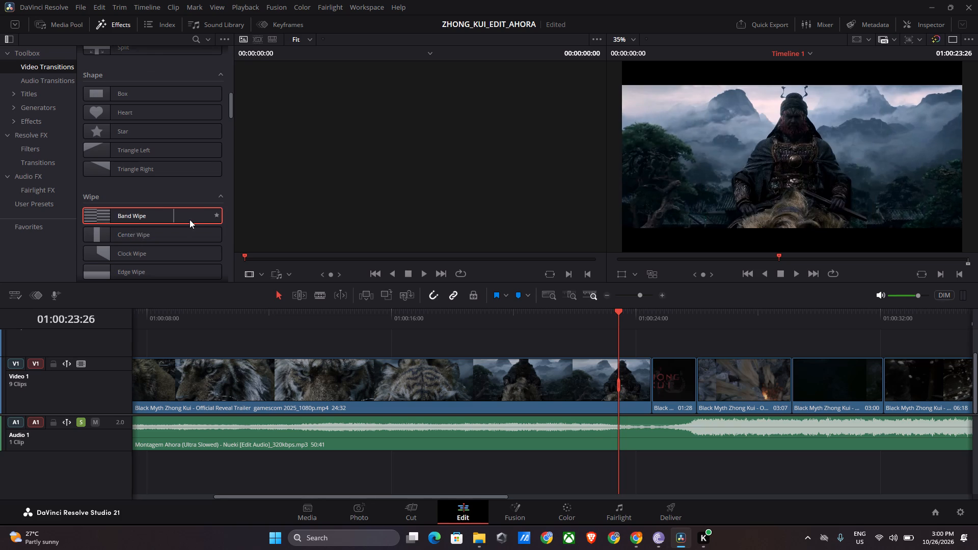
{"action": "scroll", "coordinate": [158, 237], "scroll_direction": "down", "scroll_amount": 3}
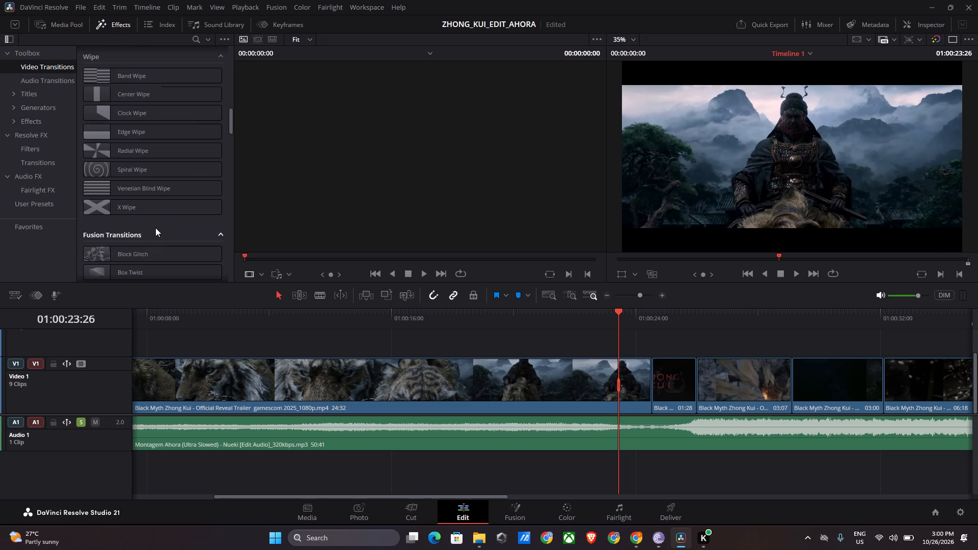
{"action": "scroll", "coordinate": [160, 231], "scroll_direction": "down", "scroll_amount": 1}
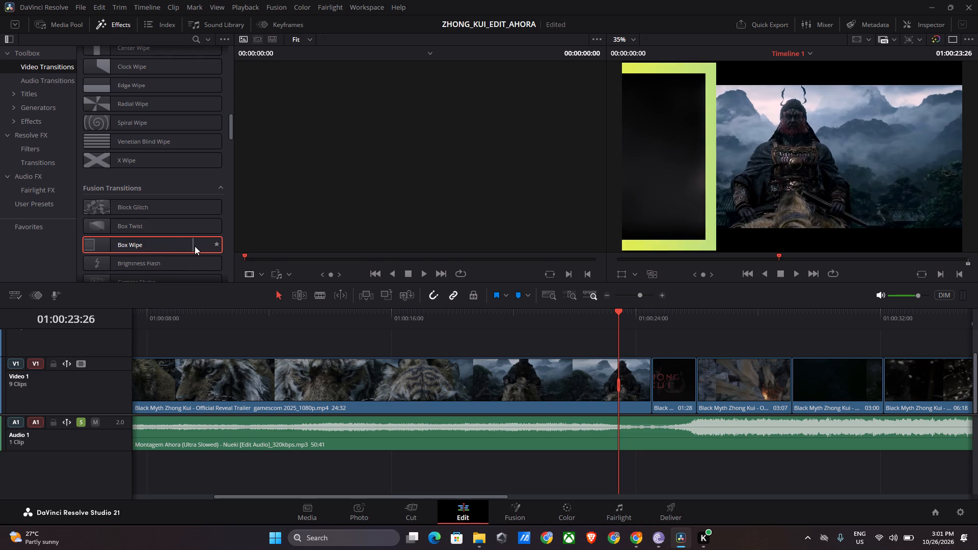
{"action": "scroll", "coordinate": [191, 244], "scroll_direction": "down", "scroll_amount": 9}
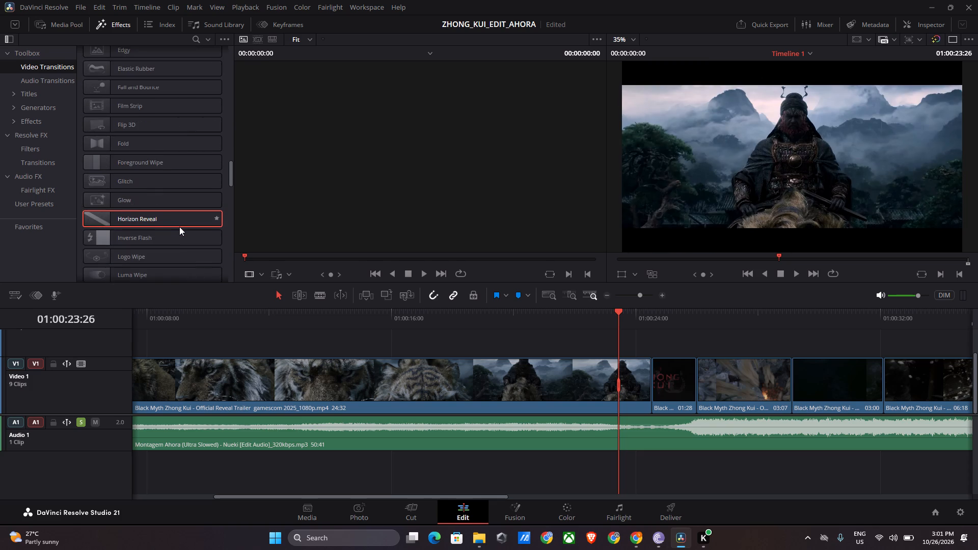
{"action": "scroll", "coordinate": [179, 227], "scroll_direction": "down", "scroll_amount": 3}
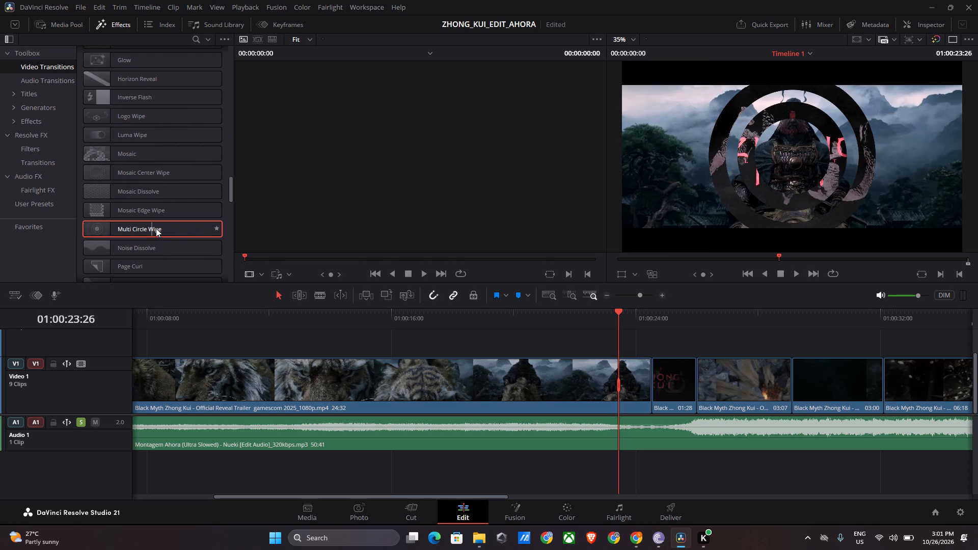
{"action": "scroll", "coordinate": [158, 228], "scroll_direction": "down", "scroll_amount": 3}
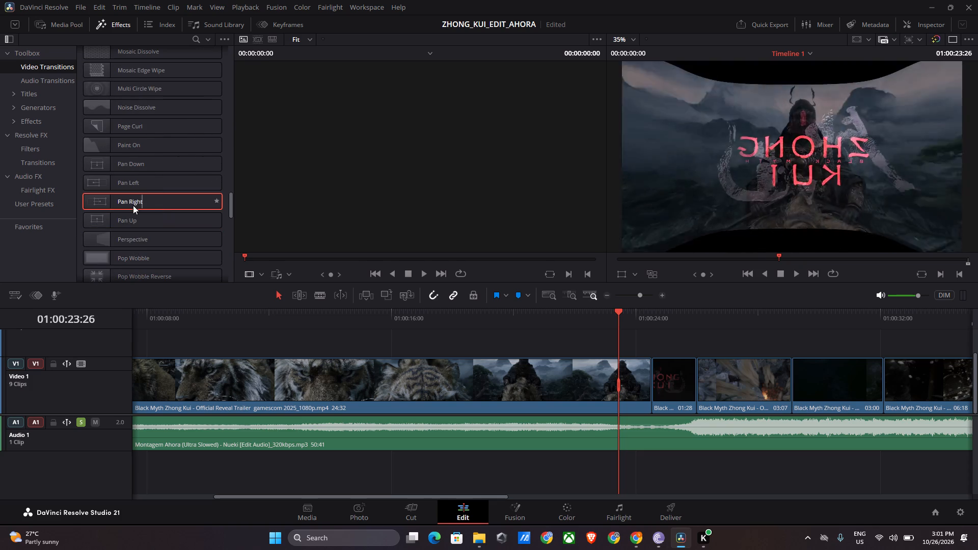
{"action": "scroll", "coordinate": [152, 205], "scroll_direction": "down", "scroll_amount": 2}
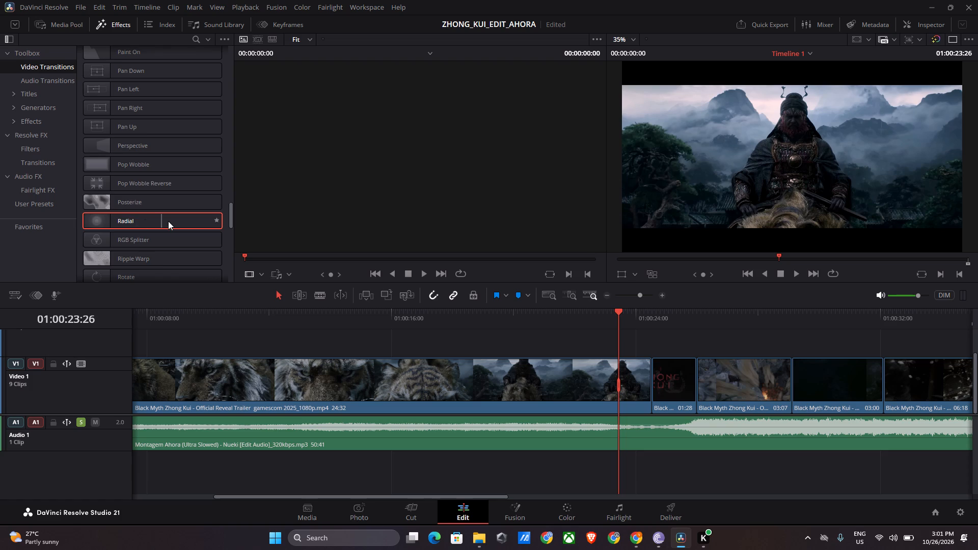
{"action": "scroll", "coordinate": [170, 221], "scroll_direction": "down", "scroll_amount": 1}
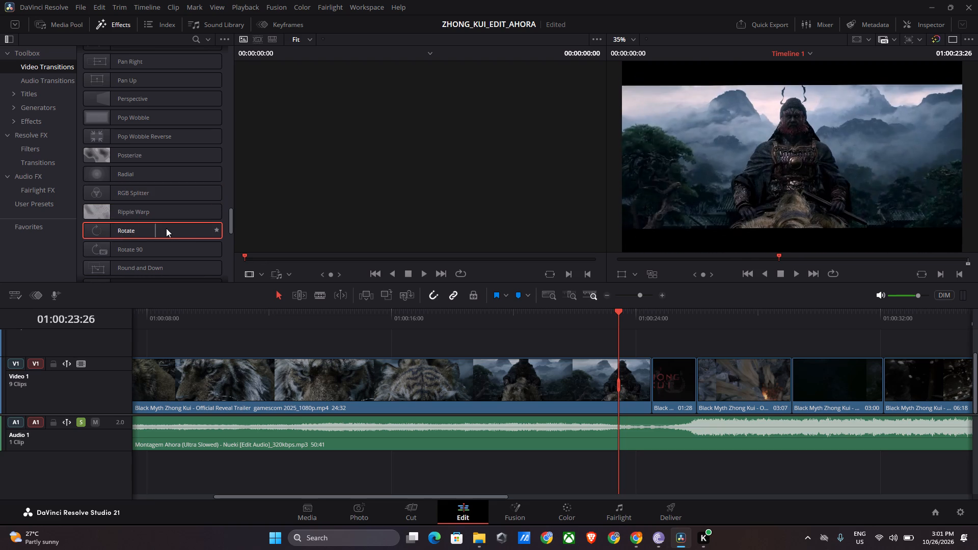
{"action": "scroll", "coordinate": [175, 228], "scroll_direction": "down", "scroll_amount": 1}
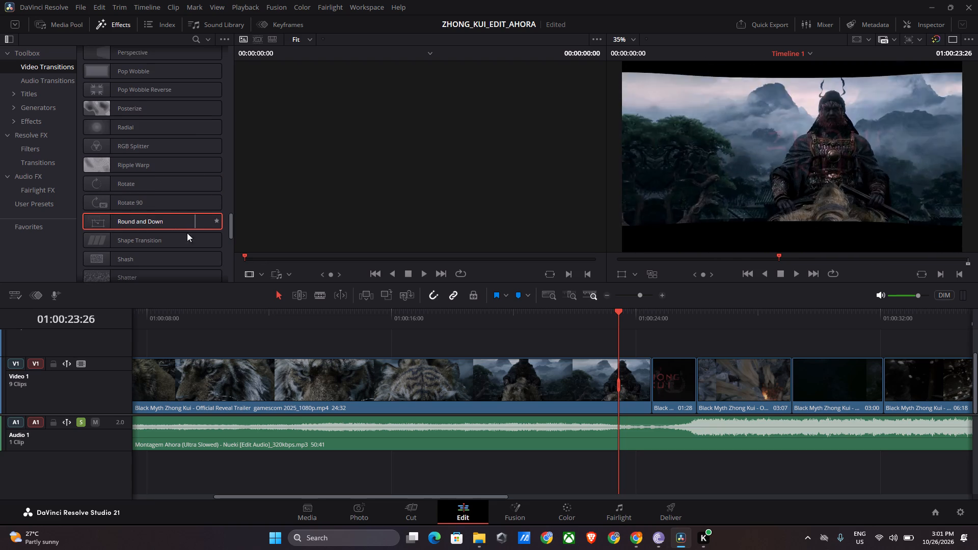
{"action": "scroll", "coordinate": [162, 240], "scroll_direction": "down", "scroll_amount": 1}
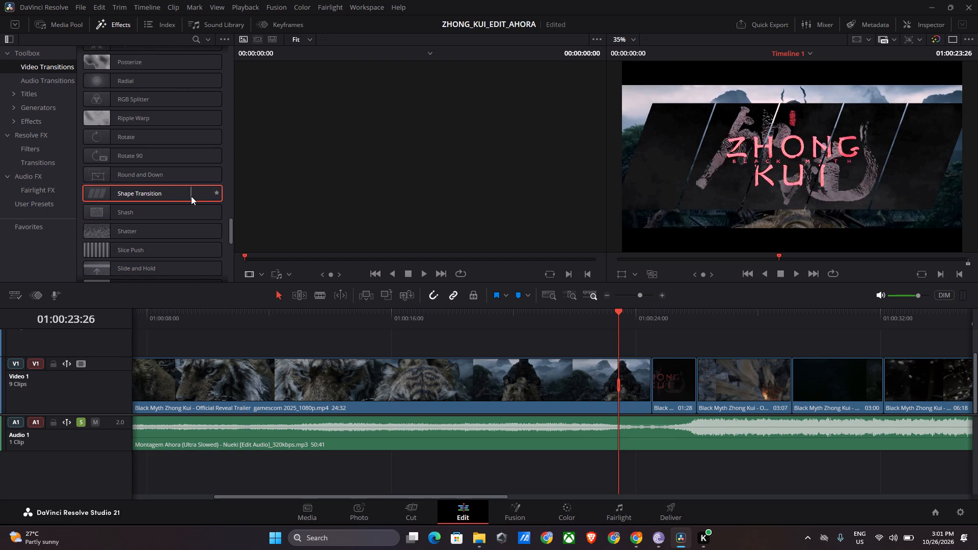
Apply Shape Transition to the cut between the 24:32 reveal trailer clip and the 01:28 title clip on Video 1.
{"action": "left_click_drag", "start_coordinate": [125, 195], "coordinate": [593, 383]}
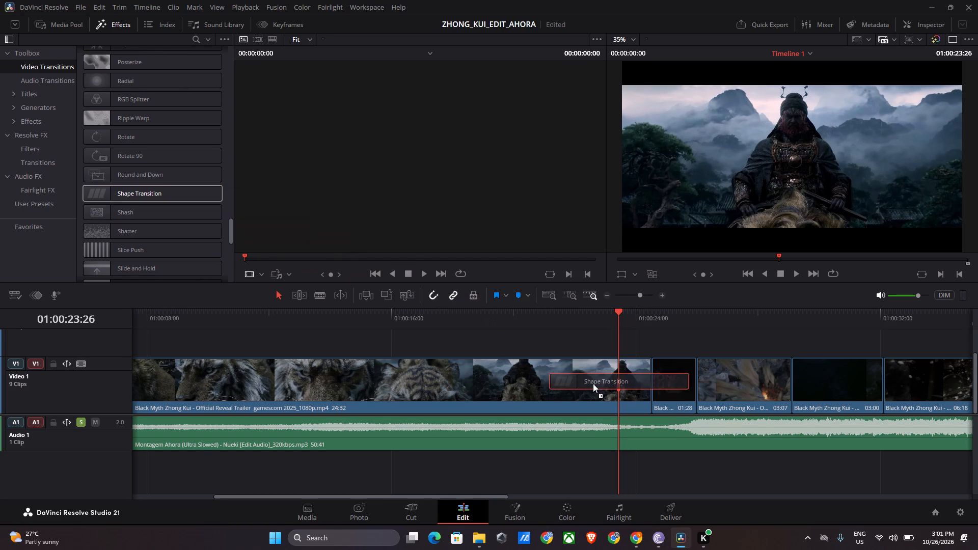
{"action": "left_click_drag", "start_coordinate": [593, 383], "coordinate": [687, 377]}
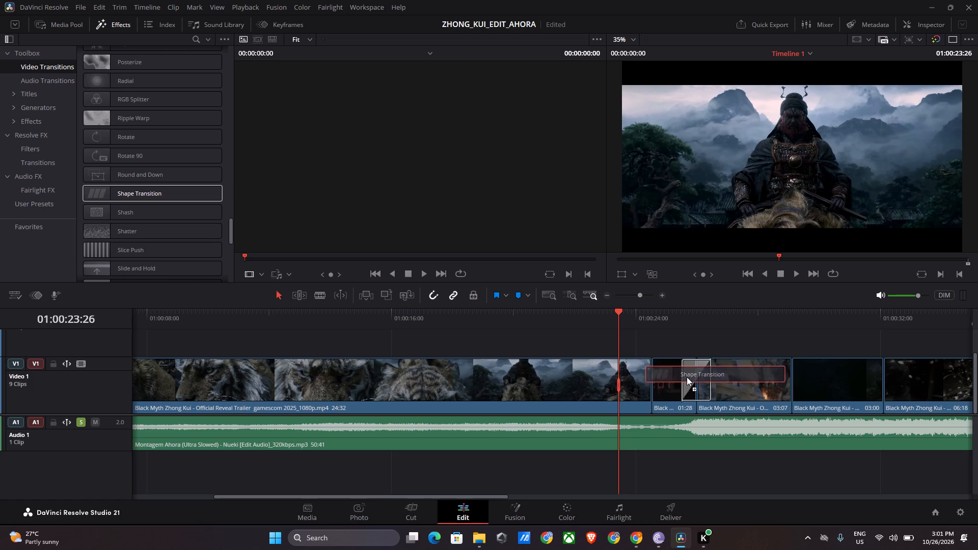
{"action": "left_click_drag", "start_coordinate": [687, 377], "coordinate": [649, 383]}
Play Timeline 1 twice from before the Shape Transition to review it with the music, and stop playback past the following cut.
{"action": "left_click", "coordinate": [348, 326]}
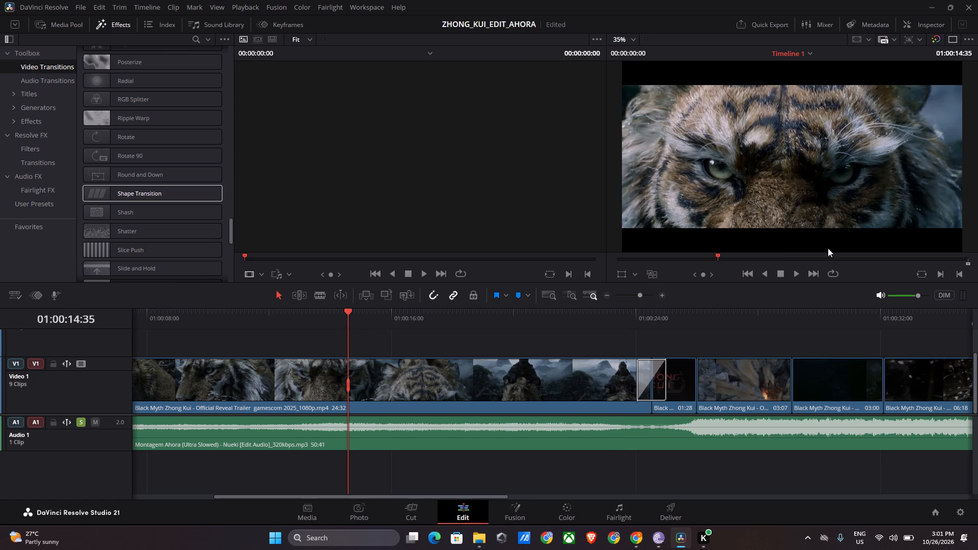
{"action": "left_click", "coordinate": [793, 278]}
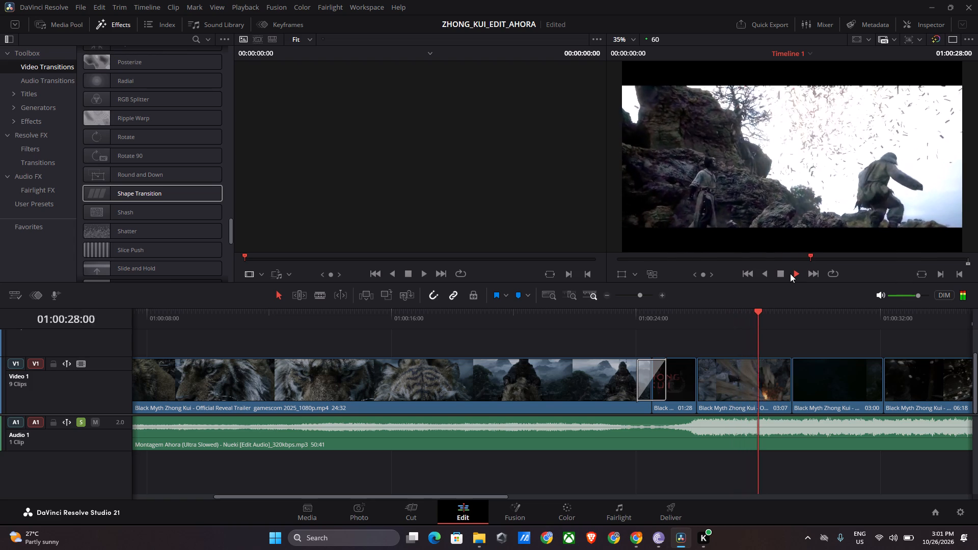
{"action": "left_click", "coordinate": [540, 339]}
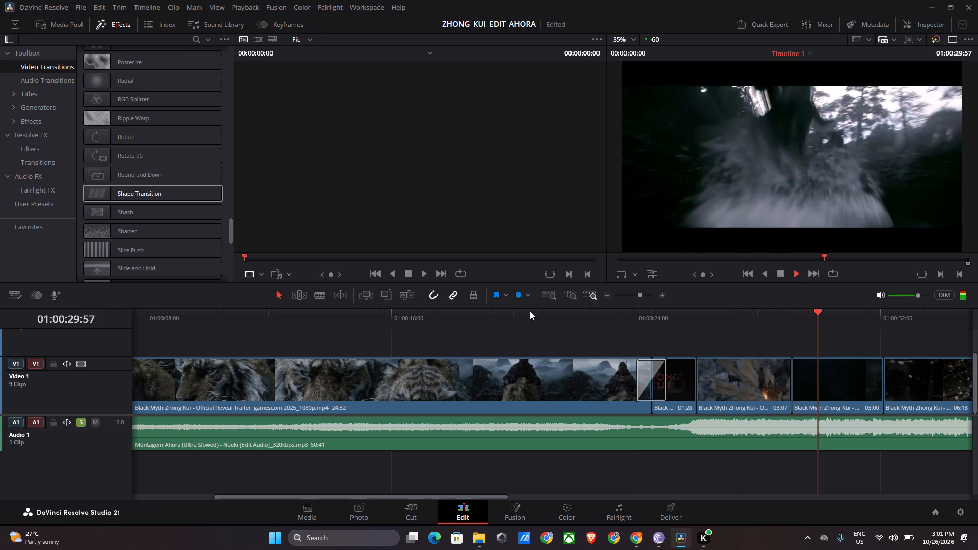
{"action": "left_click", "coordinate": [514, 309]}
{"action": "left_click", "coordinate": [539, 319]}
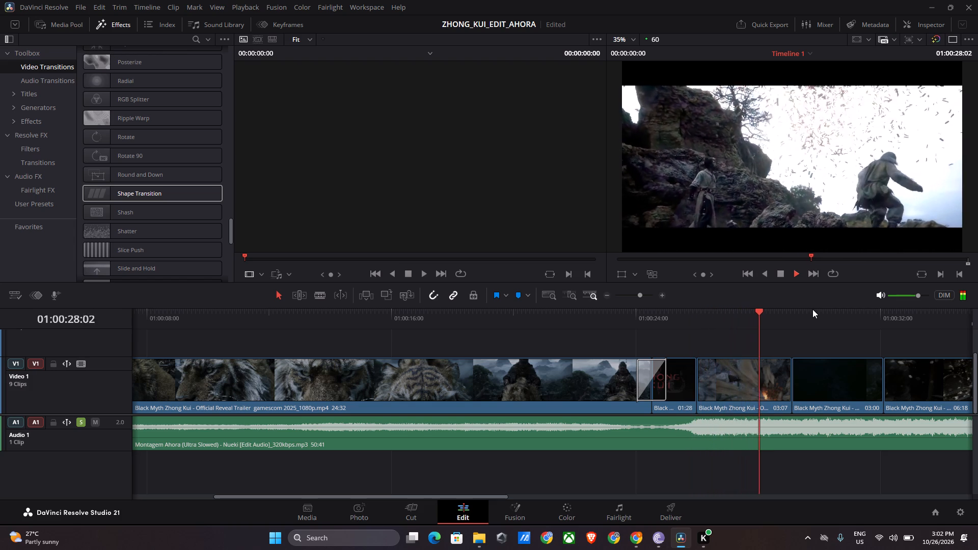
{"action": "left_click", "coordinate": [781, 274]}
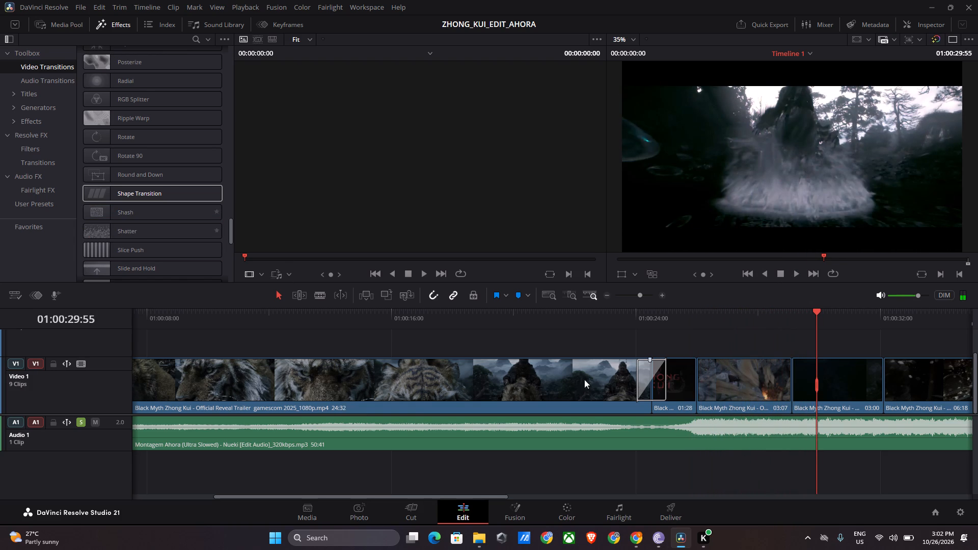
Return to just before the Shape Transition, preview the remaining video transitions from Shatter to Burn Away, and check the Favorites and User Presets.
{"action": "left_click", "coordinate": [625, 331]}
{"action": "left_click", "coordinate": [612, 321]}
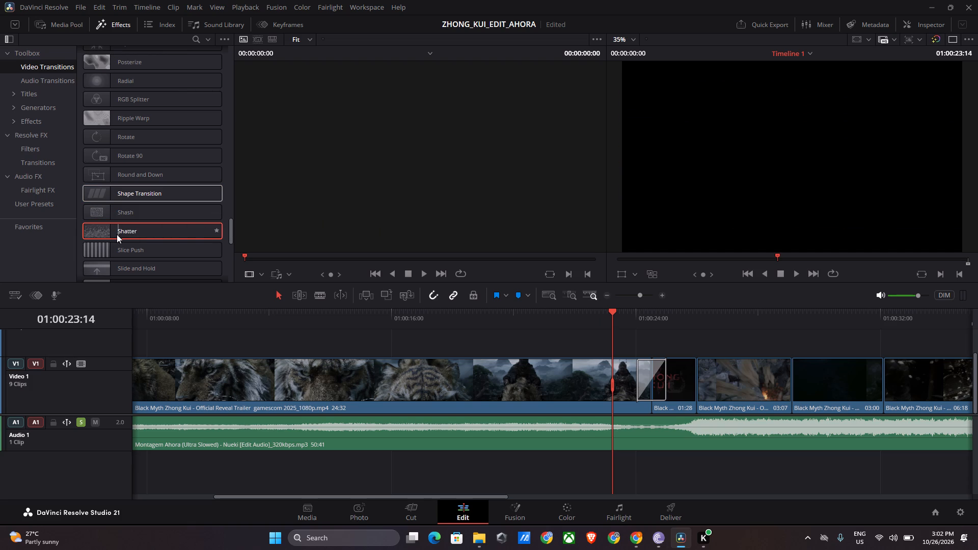
{"action": "scroll", "coordinate": [156, 250], "scroll_direction": "down", "scroll_amount": 2}
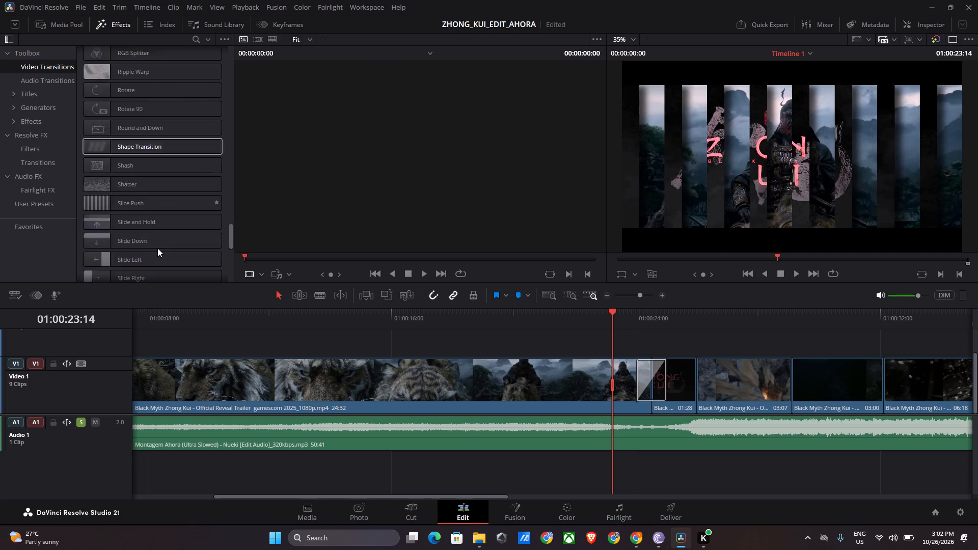
{"action": "scroll", "coordinate": [152, 220], "scroll_direction": "down", "scroll_amount": 3}
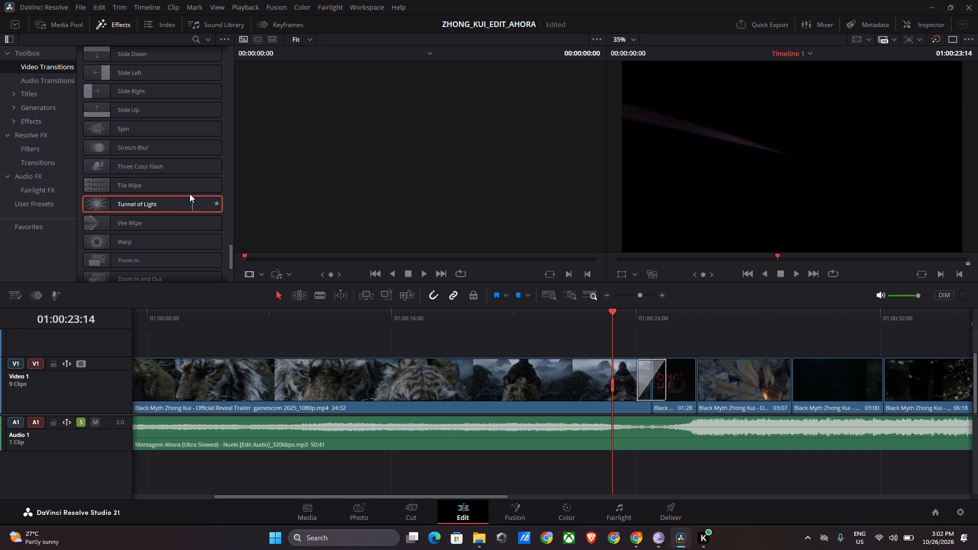
{"action": "scroll", "coordinate": [189, 191], "scroll_direction": "down", "scroll_amount": 2}
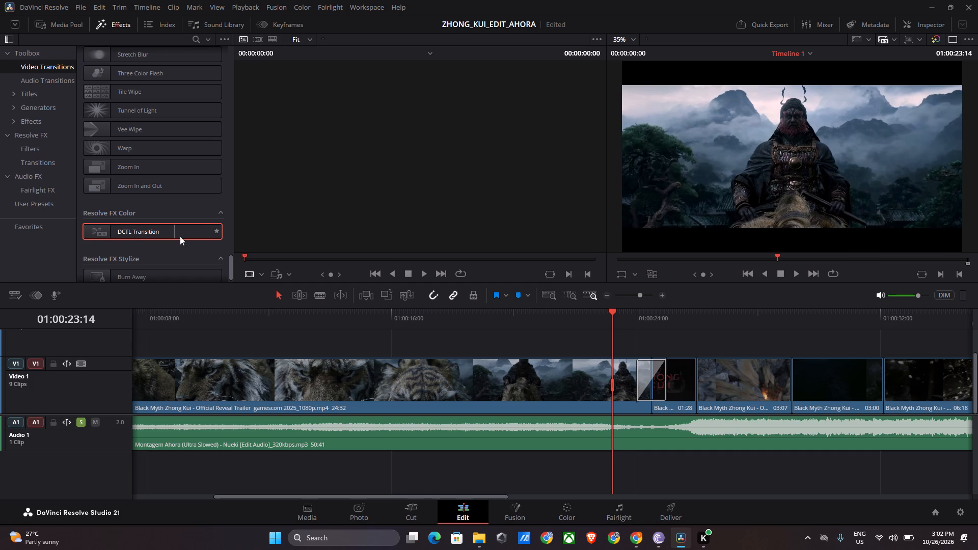
{"action": "scroll", "coordinate": [165, 231], "scroll_direction": "down", "scroll_amount": 1}
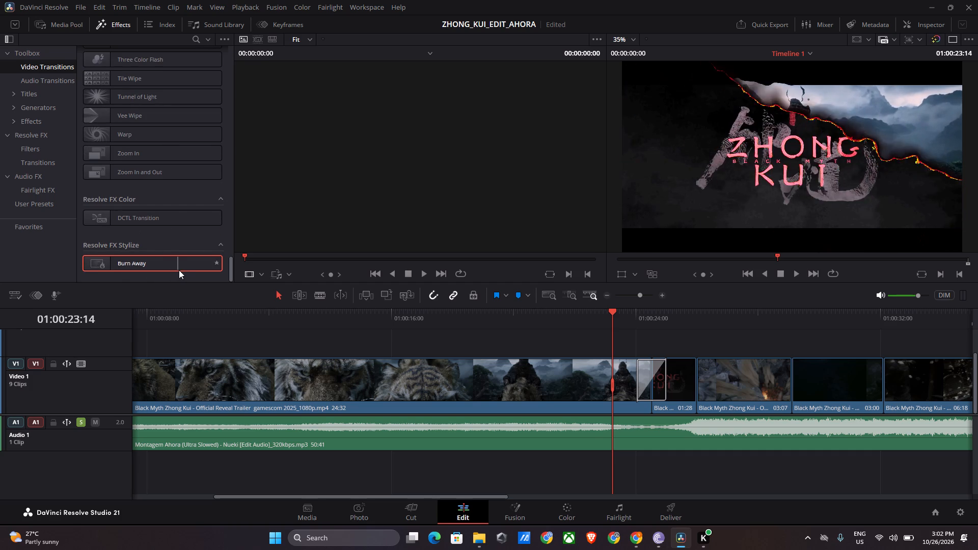
{"action": "scroll", "coordinate": [170, 215], "scroll_direction": "down", "scroll_amount": 3}
{"action": "left_click", "coordinate": [29, 228]}
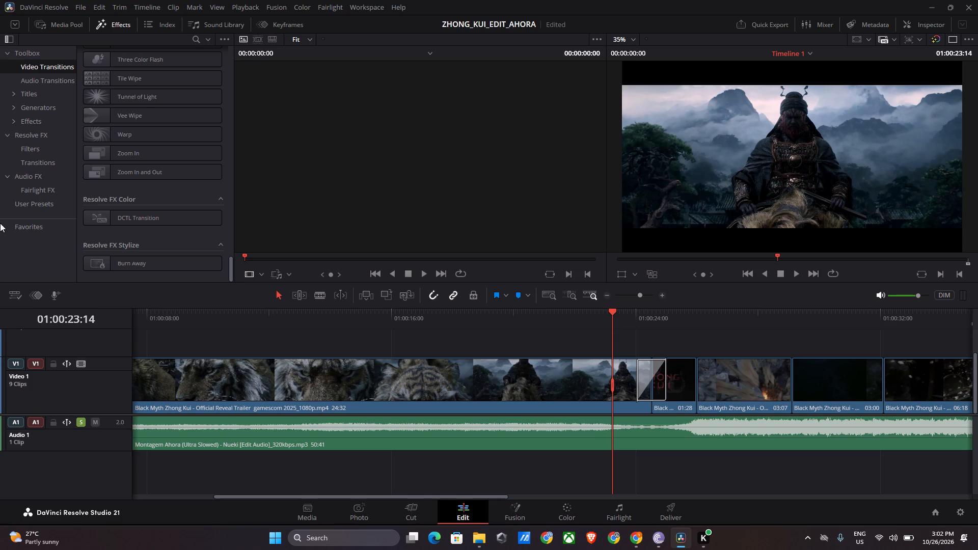
{"action": "left_click", "coordinate": [32, 209]}
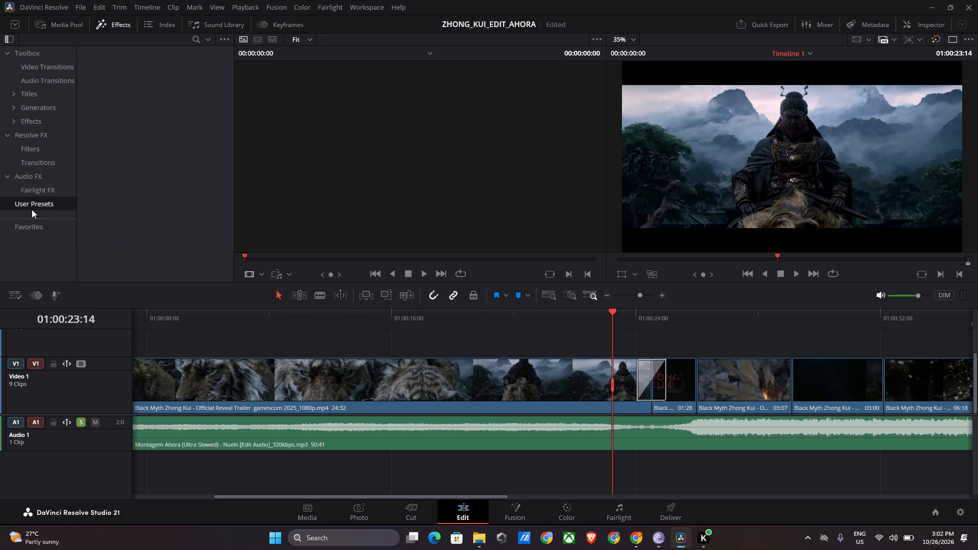
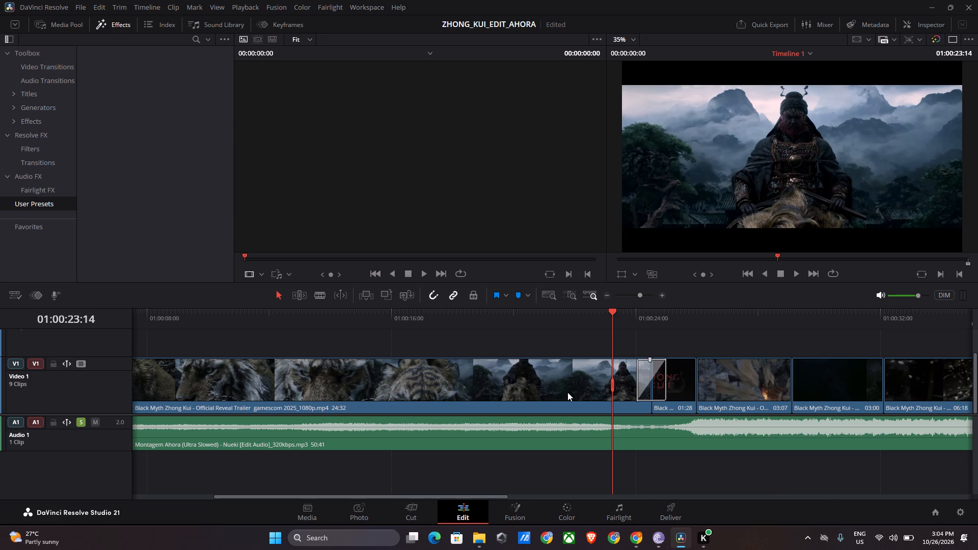
Duplicate the 24:32 reveal trailer clip from Video 1 onto a new Video 2 track directly above it.
{"action": "left_click", "coordinate": [508, 390]}
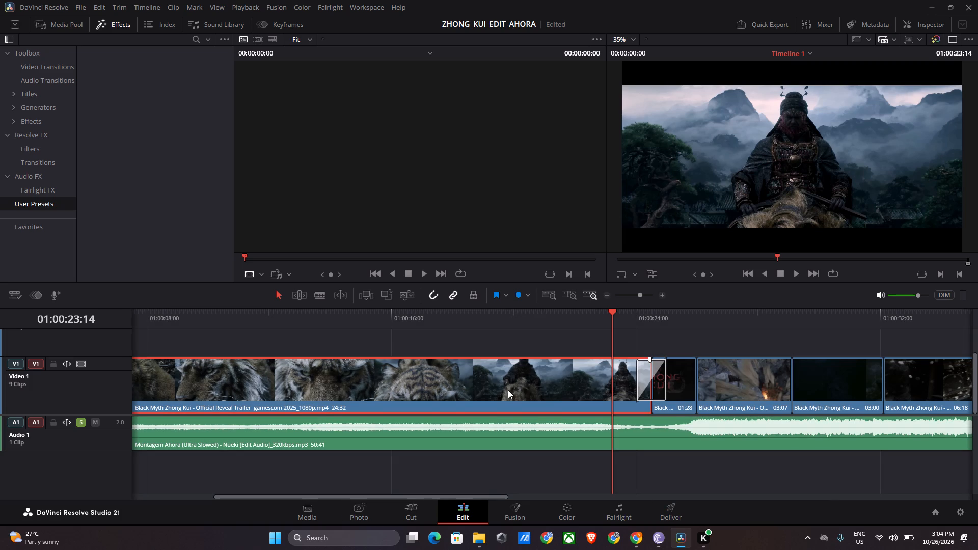
{"action": "left_click_drag", "start_coordinate": [508, 390], "coordinate": [502, 335], "text": "alt"}
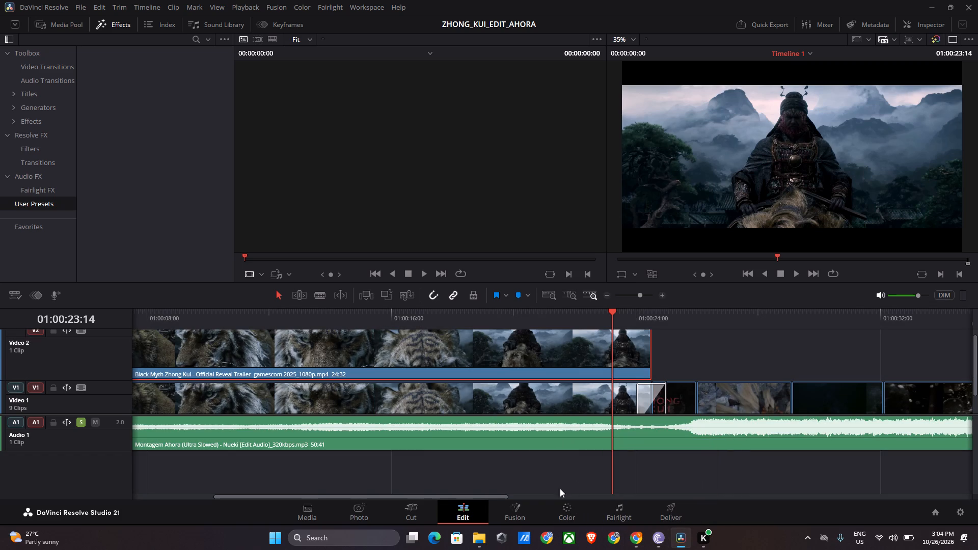
Delete the Shape Transition from the cut between the 24:32 reveal trailer clip and the title clip on Video 1.
{"action": "left_click", "coordinate": [647, 391]}
{"action": "left_click", "coordinate": [645, 395]}
{"action": "left_click_drag", "start_coordinate": [653, 393], "coordinate": [663, 376]}
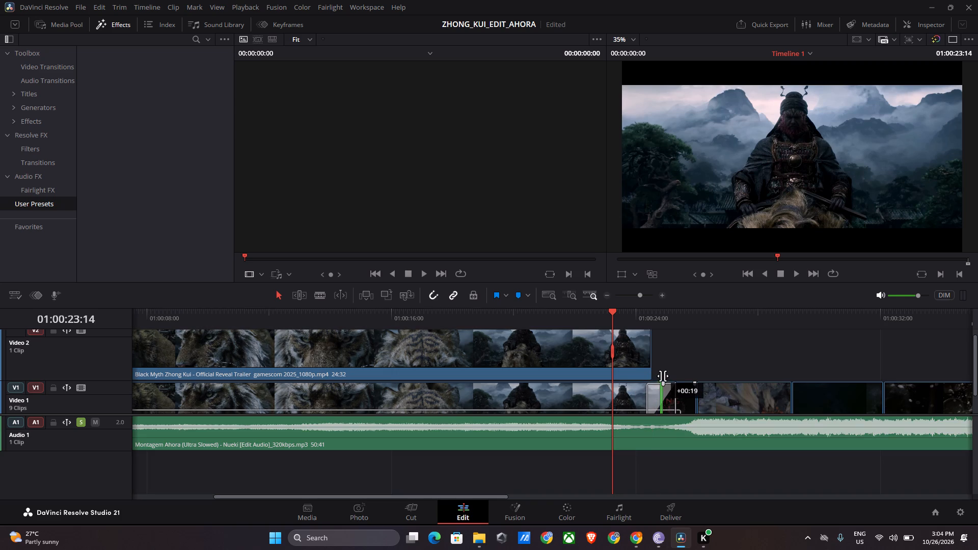
{"action": "left_click_drag", "start_coordinate": [663, 376], "coordinate": [651, 375]}
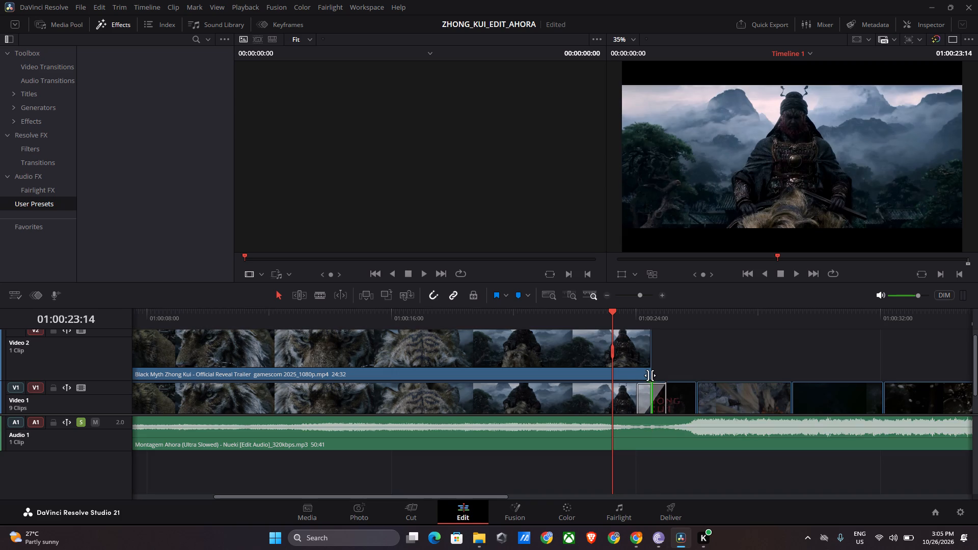
{"action": "key", "text": "BackSpace"}
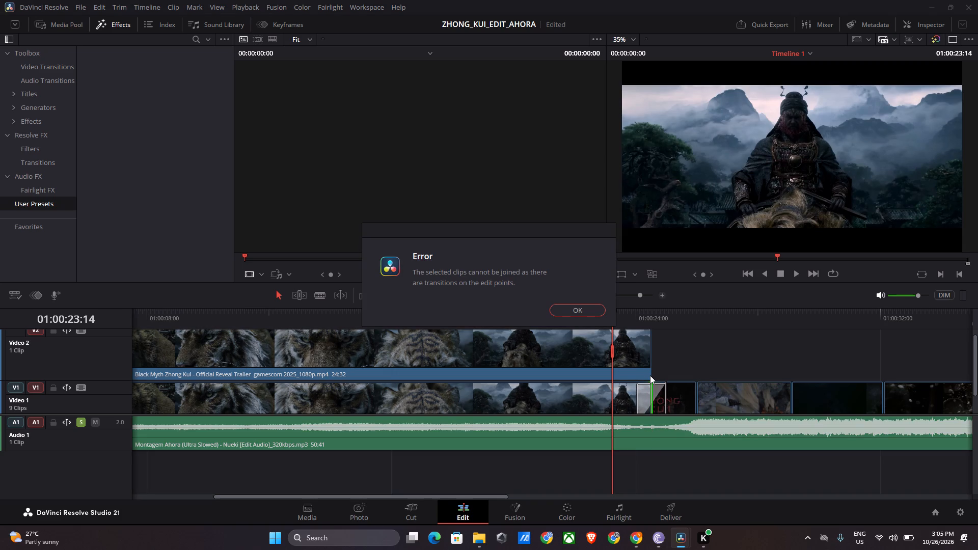
{"action": "left_click", "coordinate": [582, 307]}
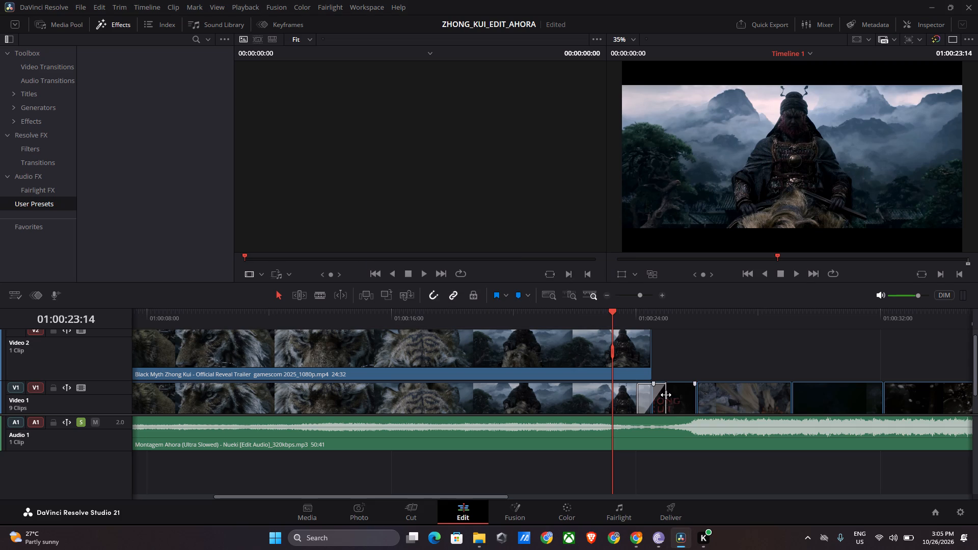
{"action": "left_click", "coordinate": [666, 395]}
{"action": "left_click_drag", "start_coordinate": [661, 395], "coordinate": [648, 395]}
{"action": "key", "text": "BackSpace"}
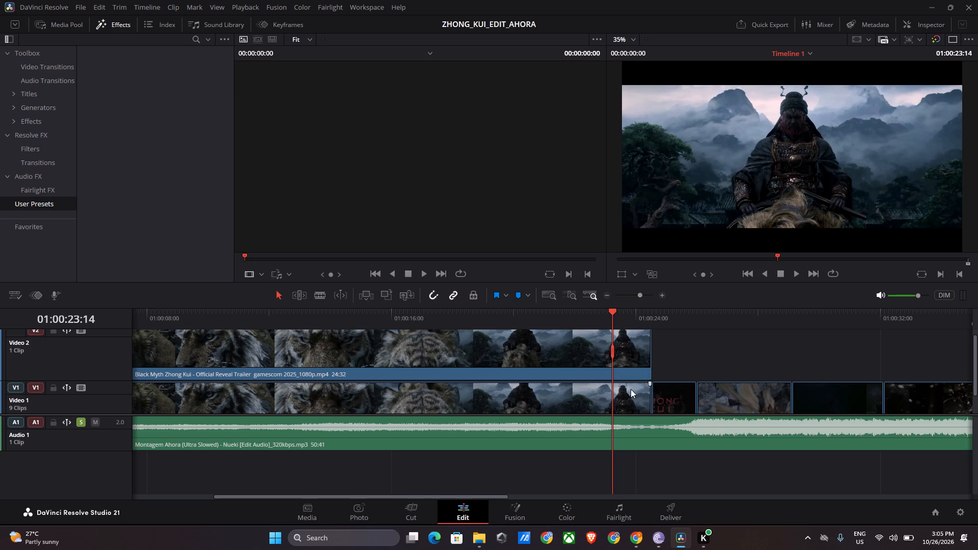
Return the playhead to the start of the timeline at 01:00:00:00 and disable the Video 1 track.
{"action": "middle_click_drag", "start_coordinate": [391, 389], "coordinate": [796, 355]}
{"action": "scroll", "coordinate": [728, 323], "scroll_direction": "up", "scroll_amount": 4}
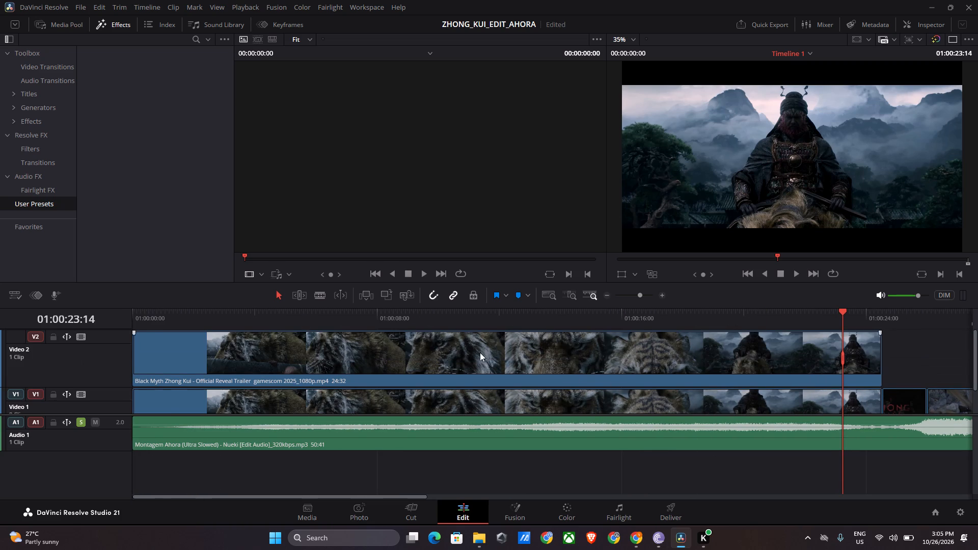
{"action": "middle_click_drag", "start_coordinate": [188, 363], "coordinate": [430, 355]}
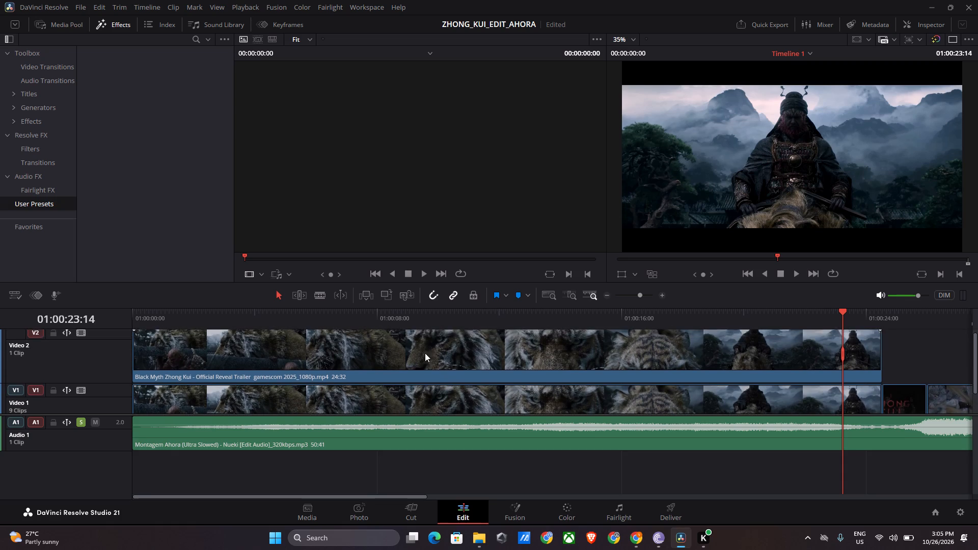
{"action": "left_click", "coordinate": [147, 313]}
{"action": "left_click_drag", "start_coordinate": [144, 312], "coordinate": [127, 307]}
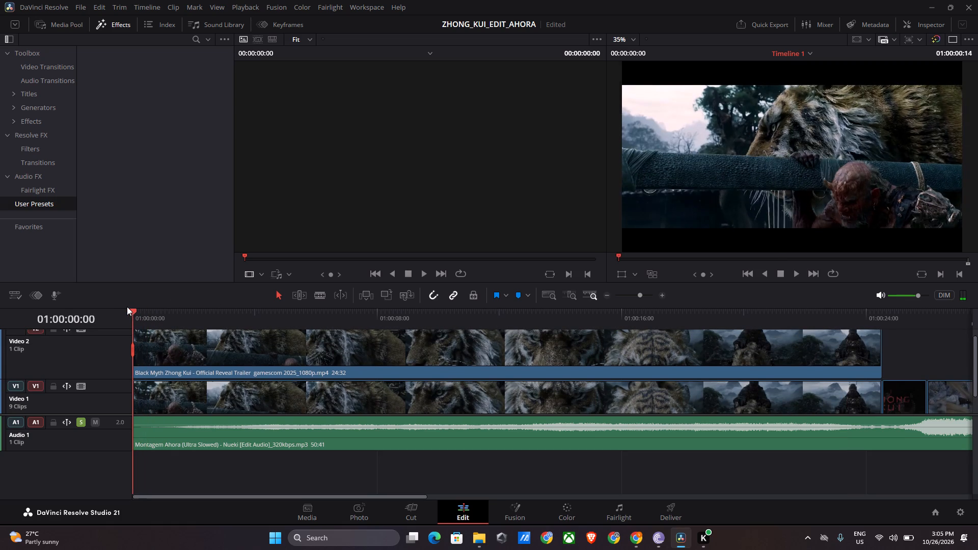
{"action": "left_click_drag", "start_coordinate": [127, 307], "coordinate": [121, 306]}
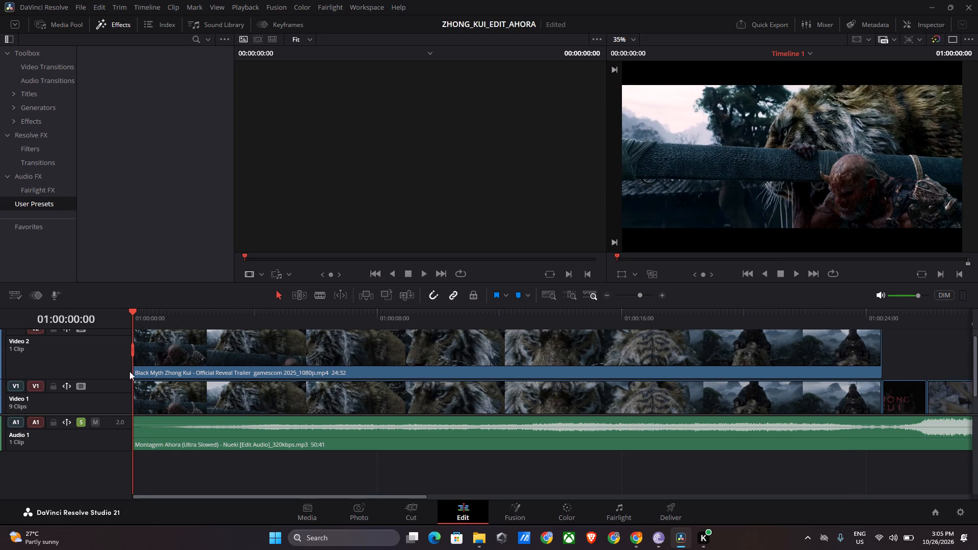
{"action": "left_click", "coordinate": [173, 394]}
{"action": "left_click", "coordinate": [84, 388]}
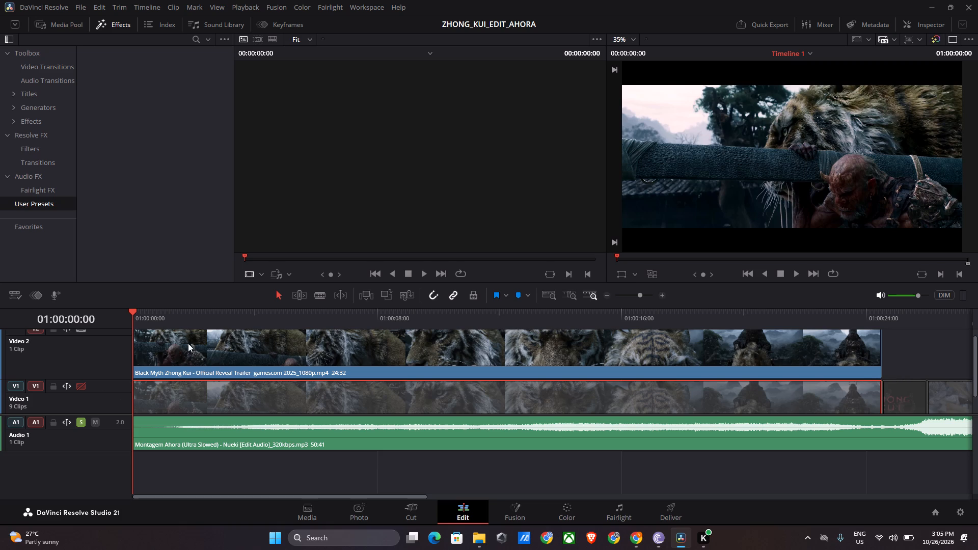
On the Color page, add an alpha output to the Video 2 clip's node graph and connect node 01's alpha to it.
{"action": "left_click", "coordinate": [571, 512]}
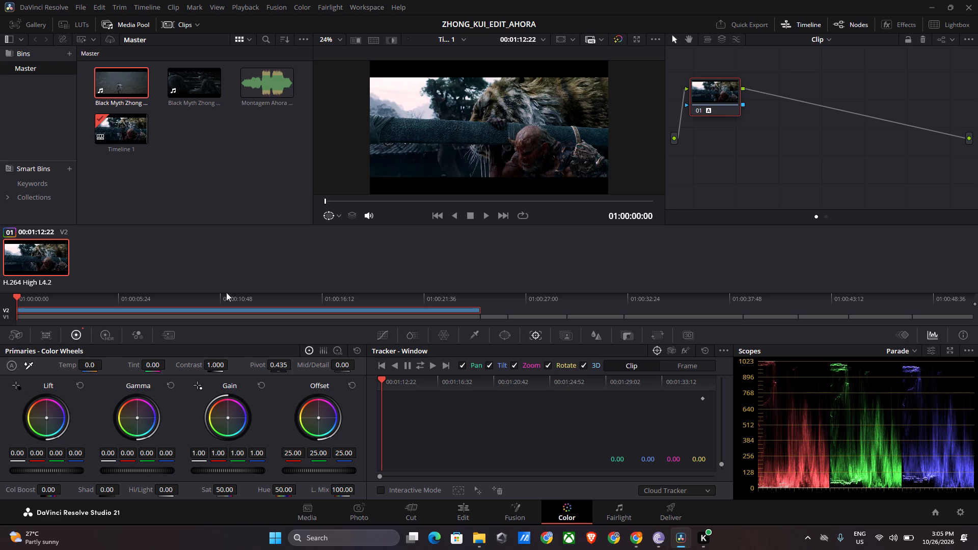
{"action": "right_click", "coordinate": [778, 134]}
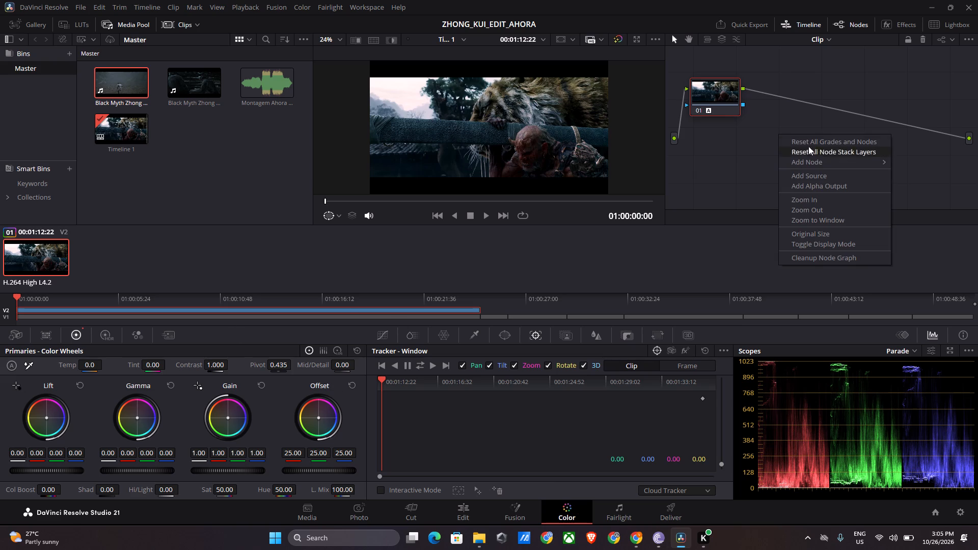
{"action": "left_click", "coordinate": [814, 188]}
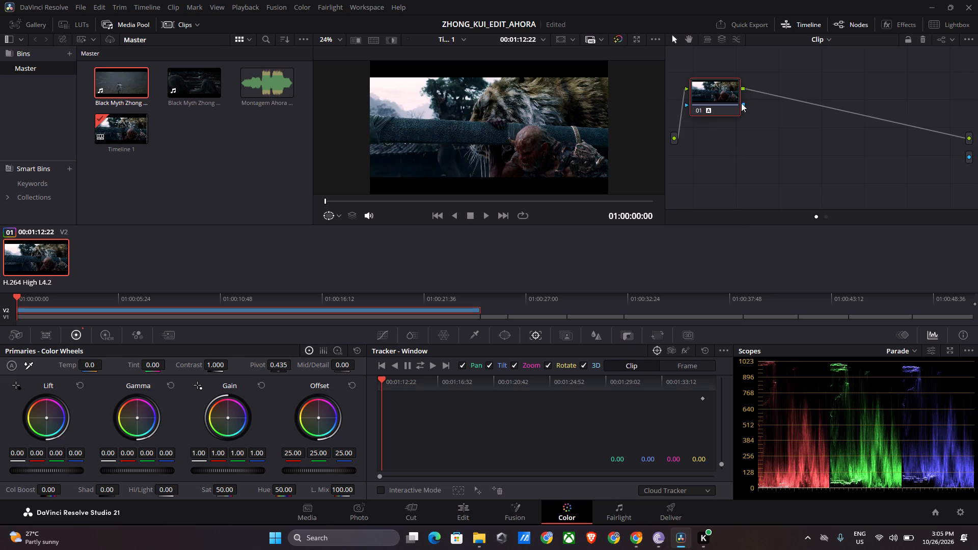
{"action": "left_click_drag", "start_coordinate": [741, 103], "coordinate": [966, 156]}
{"action": "left_click_drag", "start_coordinate": [966, 156], "coordinate": [967, 156]}
Open AI Magic Mask for node 01 and move to the frame at 01:00:21:40 showing the rider from the front.
{"action": "left_click", "coordinate": [566, 335]}
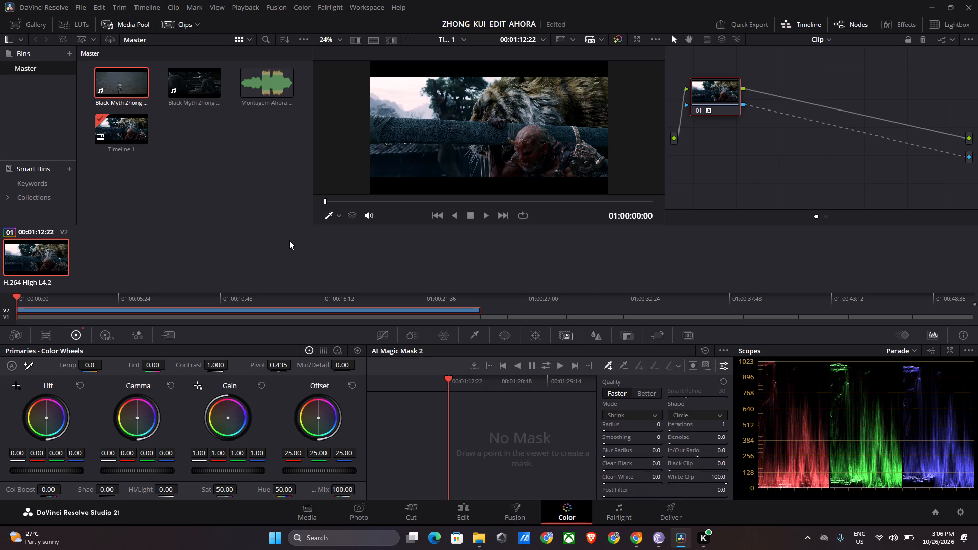
{"action": "left_click_drag", "start_coordinate": [324, 201], "coordinate": [593, 191]}
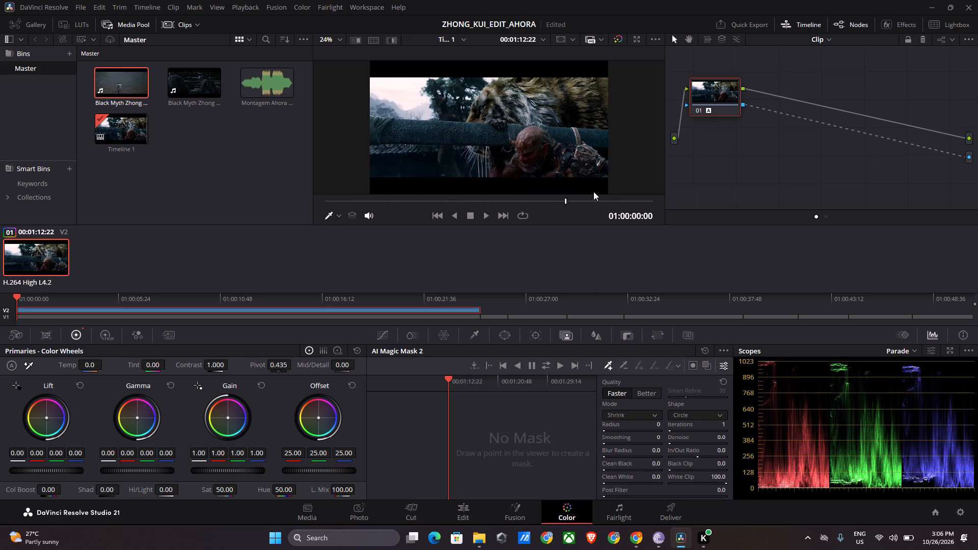
{"action": "left_click_drag", "start_coordinate": [593, 191], "coordinate": [649, 210]}
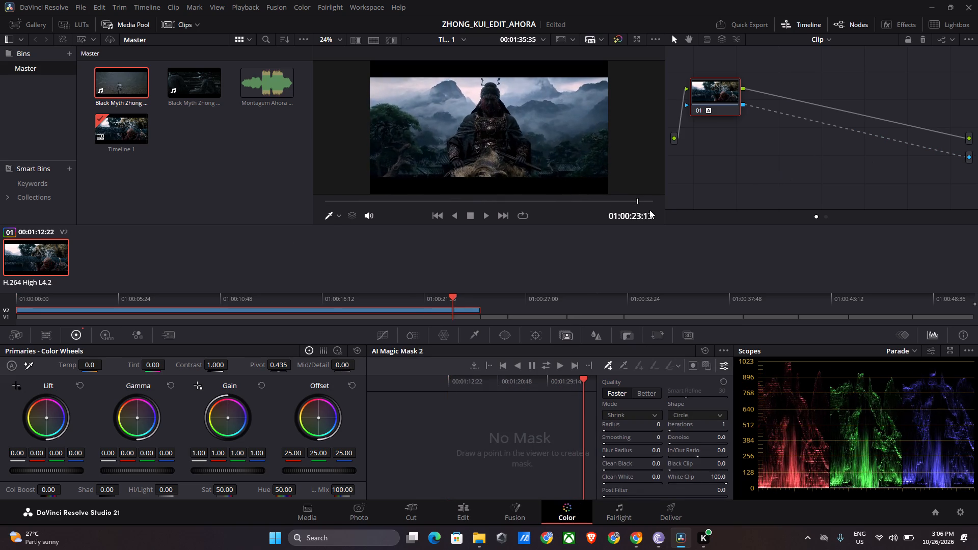
{"action": "left_click_drag", "start_coordinate": [649, 210], "coordinate": [602, 200]}
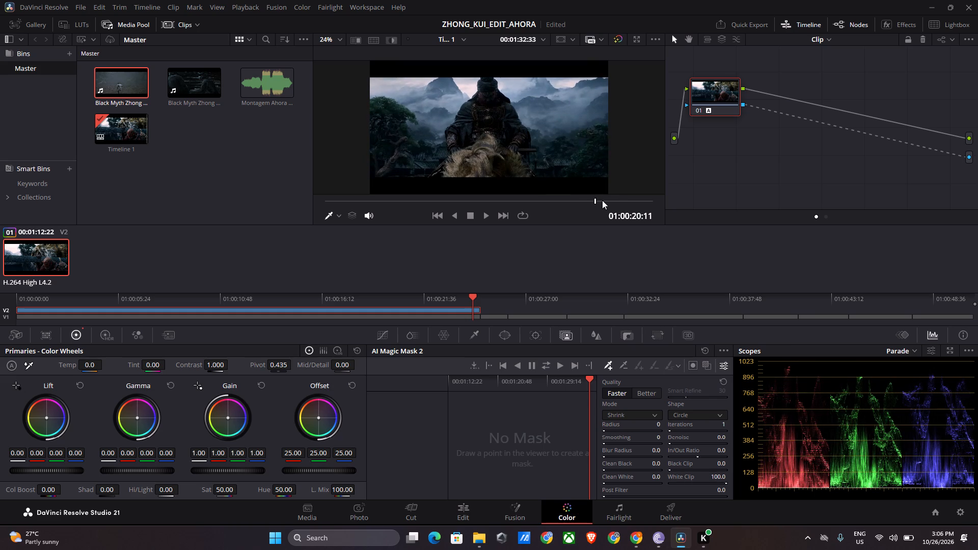
{"action": "left_click_drag", "start_coordinate": [602, 200], "coordinate": [615, 204]}
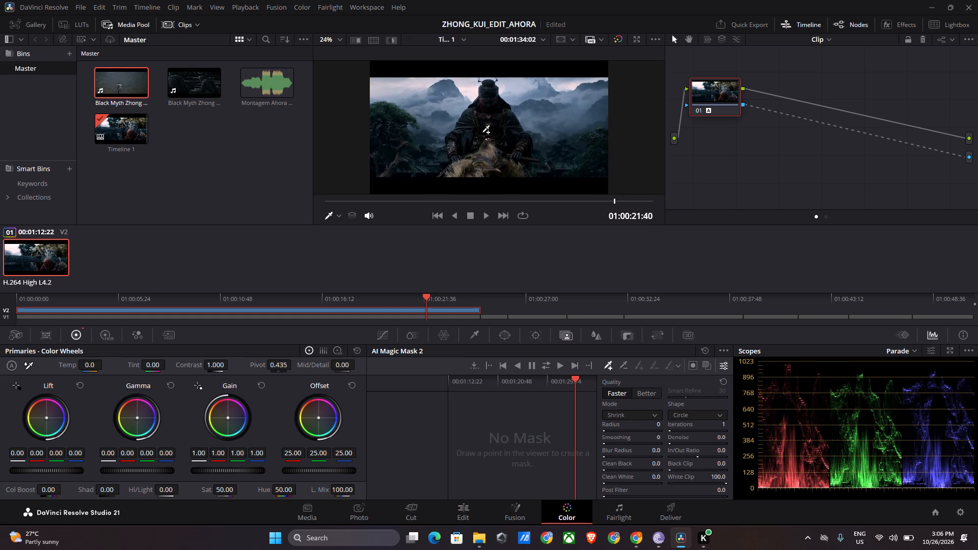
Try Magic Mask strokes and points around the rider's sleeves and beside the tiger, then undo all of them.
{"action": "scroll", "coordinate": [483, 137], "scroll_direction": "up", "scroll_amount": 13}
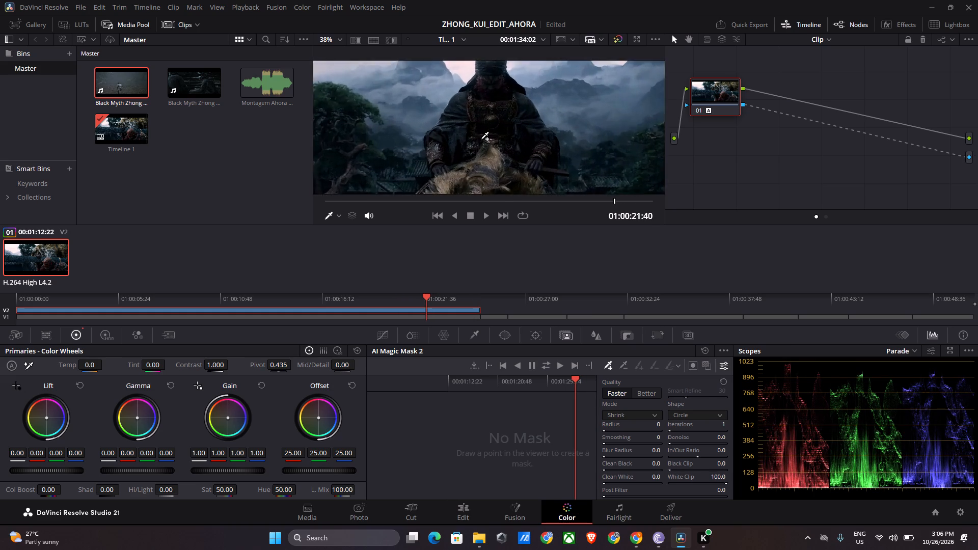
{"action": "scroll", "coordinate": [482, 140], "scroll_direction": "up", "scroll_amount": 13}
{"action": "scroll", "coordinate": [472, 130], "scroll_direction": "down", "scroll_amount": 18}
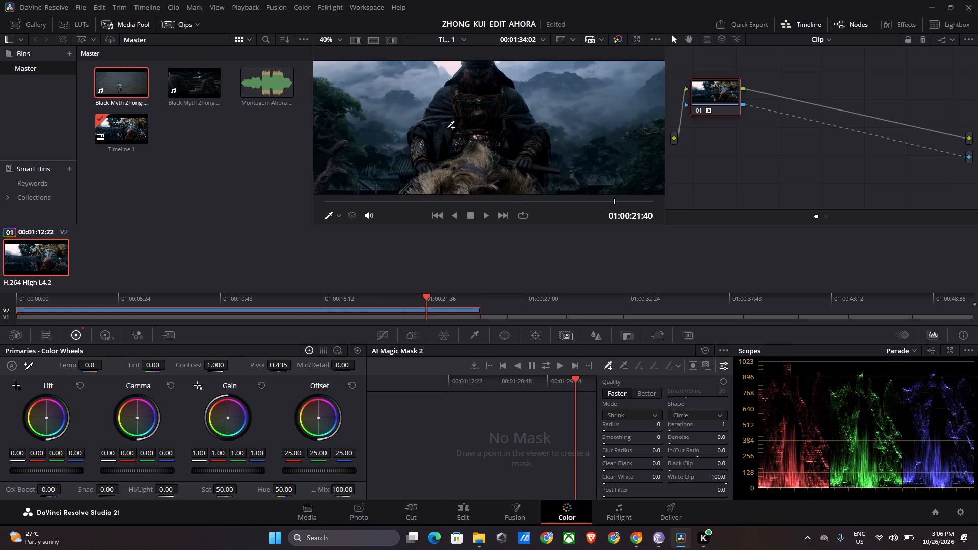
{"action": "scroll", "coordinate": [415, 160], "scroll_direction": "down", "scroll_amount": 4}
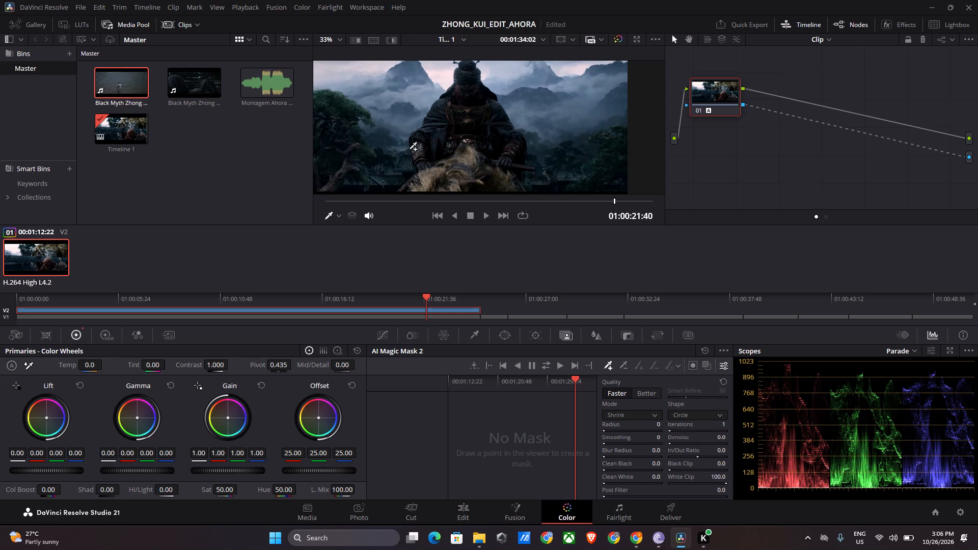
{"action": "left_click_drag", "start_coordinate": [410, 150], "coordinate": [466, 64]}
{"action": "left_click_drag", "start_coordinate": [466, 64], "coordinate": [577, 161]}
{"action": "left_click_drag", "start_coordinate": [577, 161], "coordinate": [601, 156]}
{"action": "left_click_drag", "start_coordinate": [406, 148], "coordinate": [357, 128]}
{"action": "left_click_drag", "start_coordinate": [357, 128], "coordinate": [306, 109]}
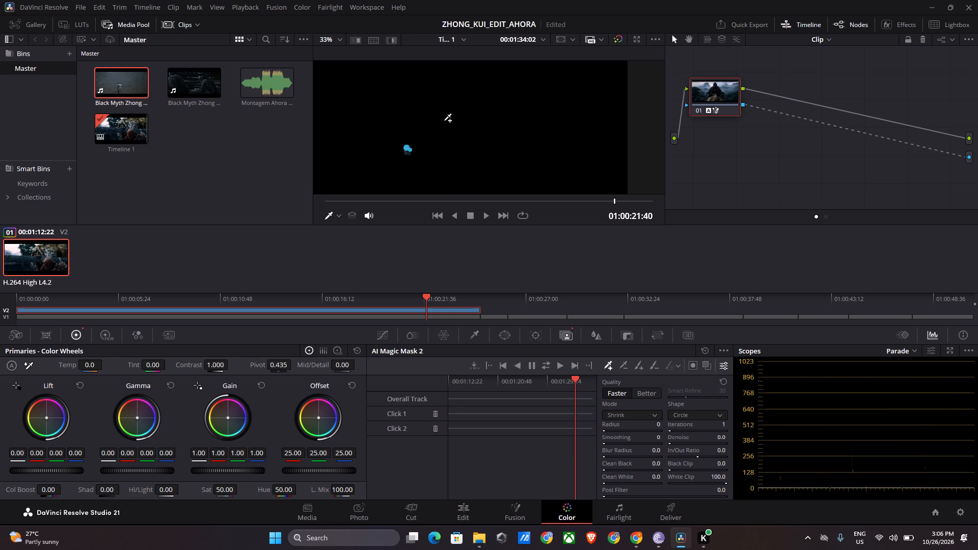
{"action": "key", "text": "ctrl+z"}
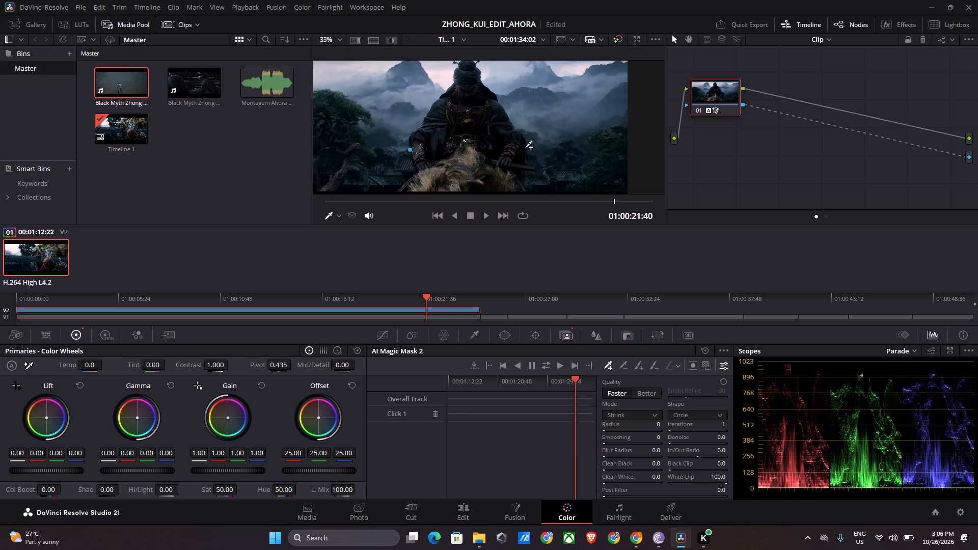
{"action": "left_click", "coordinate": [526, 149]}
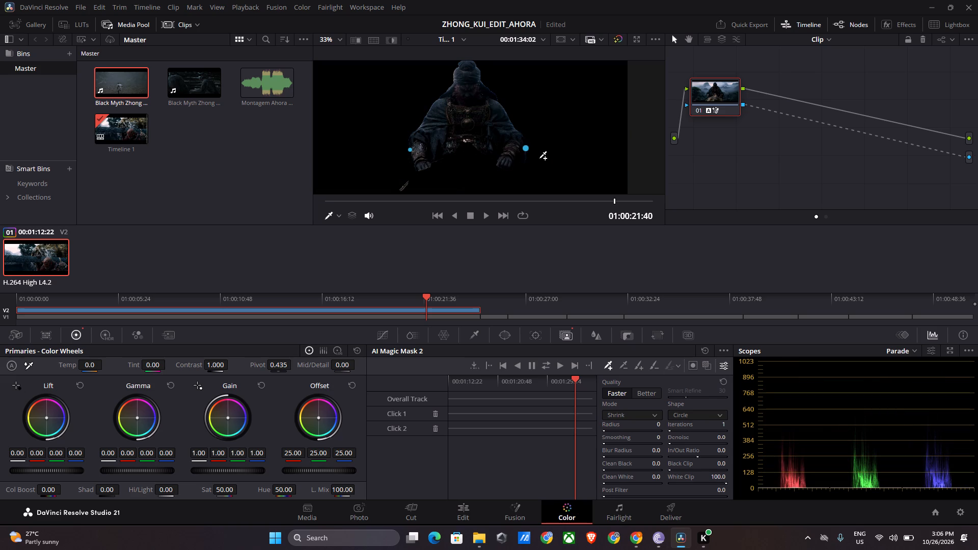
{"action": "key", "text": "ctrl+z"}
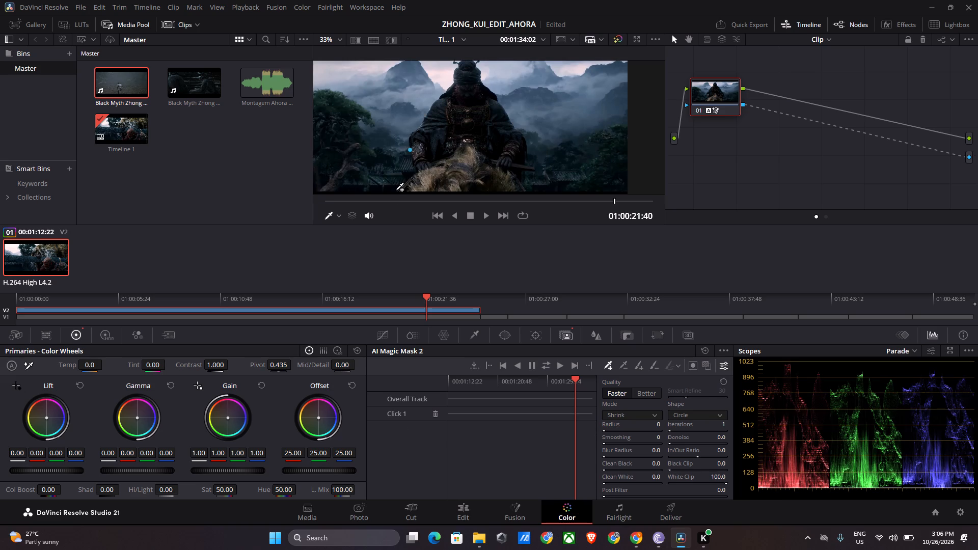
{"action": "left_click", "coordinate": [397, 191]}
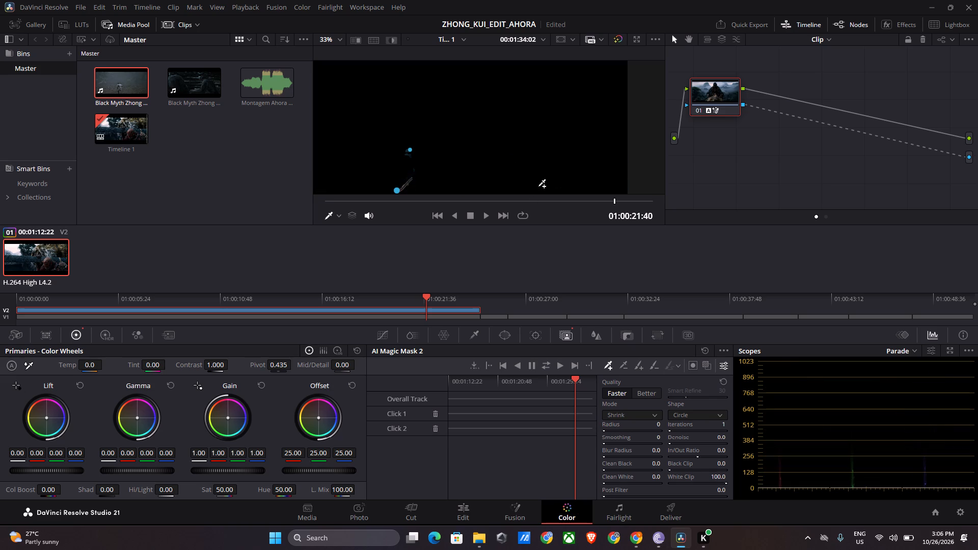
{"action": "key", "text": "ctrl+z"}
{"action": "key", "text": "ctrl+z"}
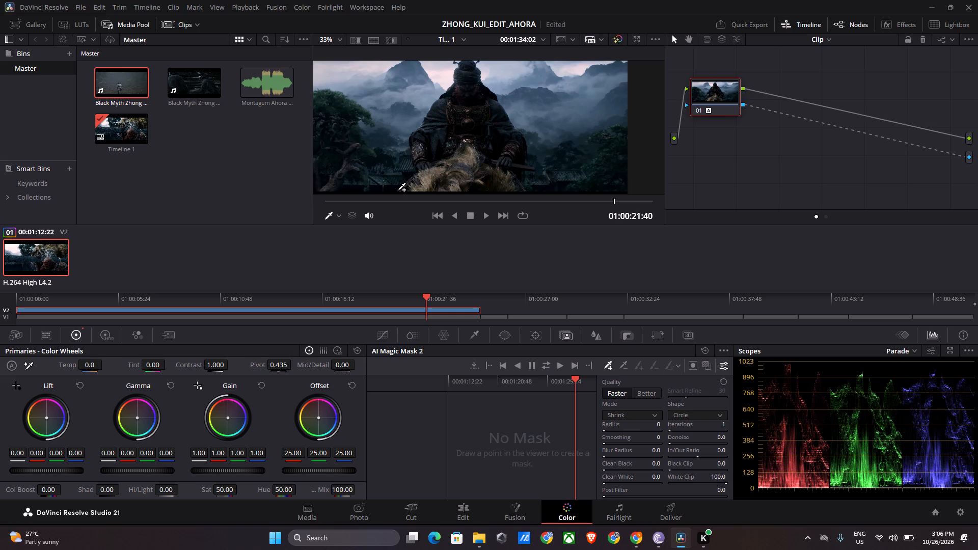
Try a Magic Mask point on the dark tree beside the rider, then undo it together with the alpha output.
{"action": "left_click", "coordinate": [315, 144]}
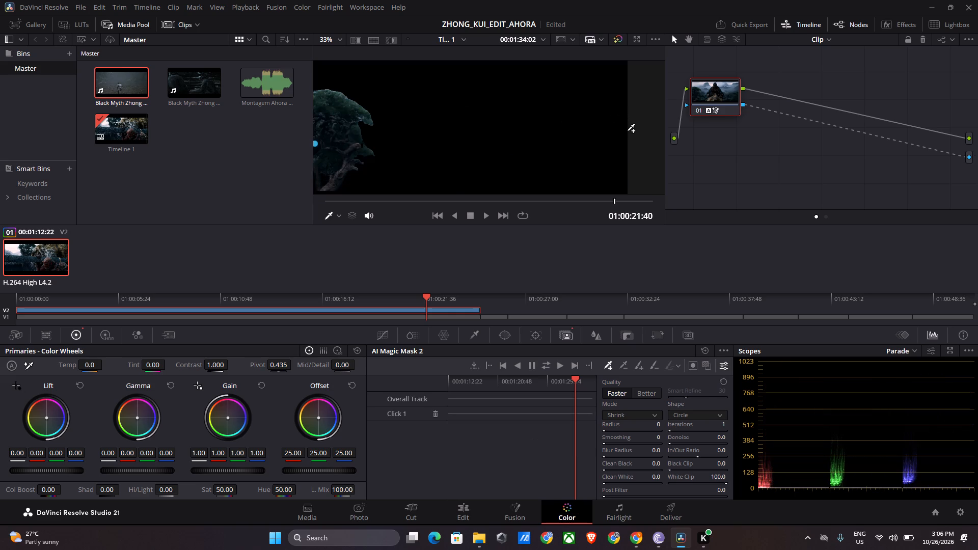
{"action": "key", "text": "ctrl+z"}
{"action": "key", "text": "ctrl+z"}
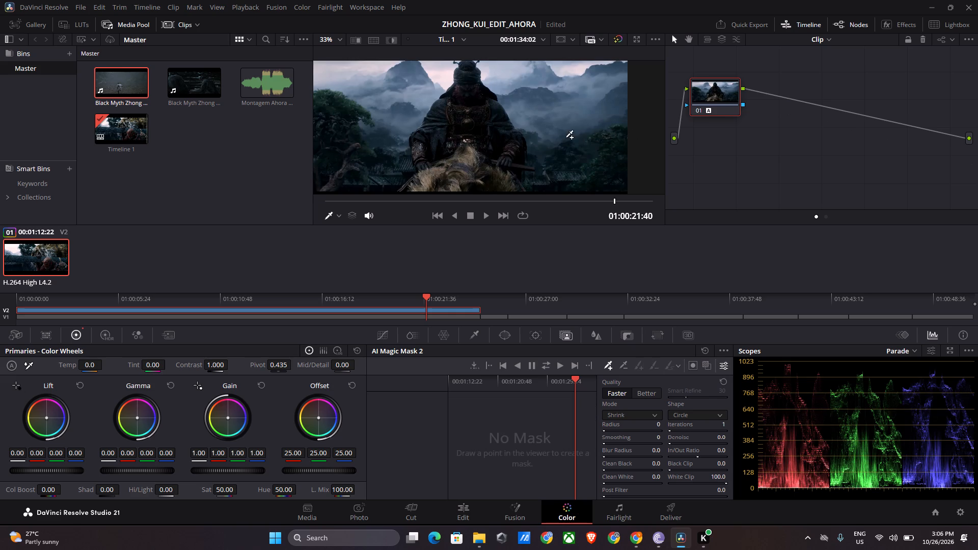
Add an alpha output to the node graph again and connect node 01's alpha to it.
{"action": "right_click", "coordinate": [786, 139]}
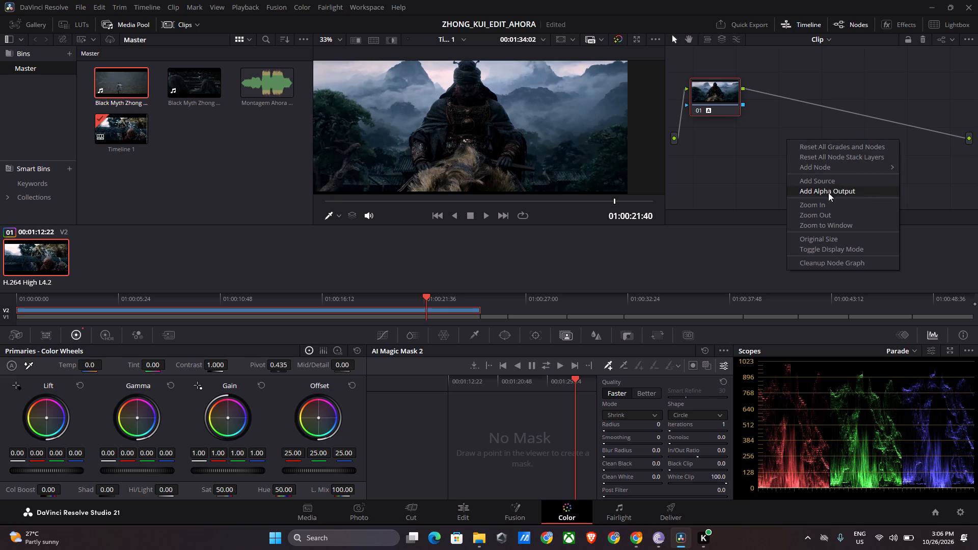
{"action": "left_click", "coordinate": [825, 189]}
{"action": "left_click_drag", "start_coordinate": [743, 104], "coordinate": [956, 156]}
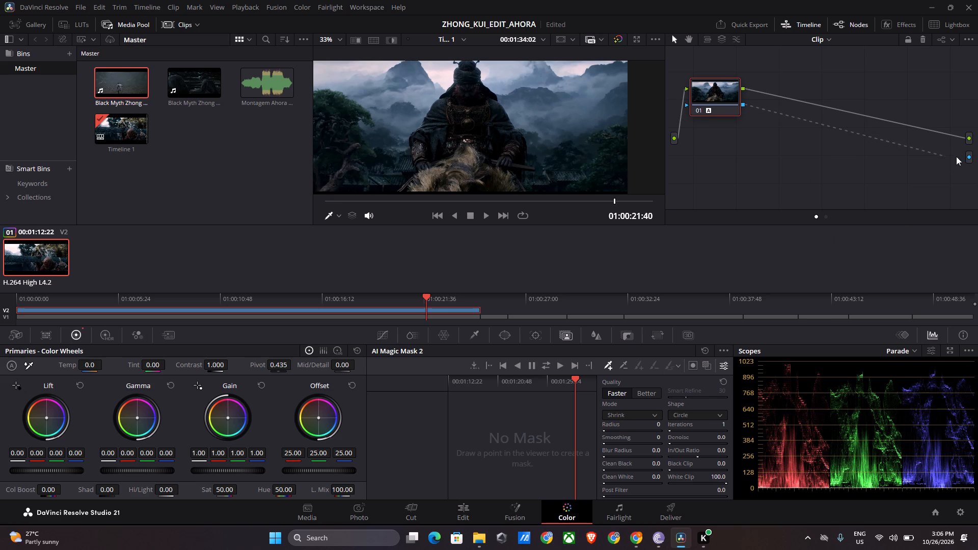
{"action": "left_click_drag", "start_coordinate": [956, 156], "coordinate": [969, 156]}
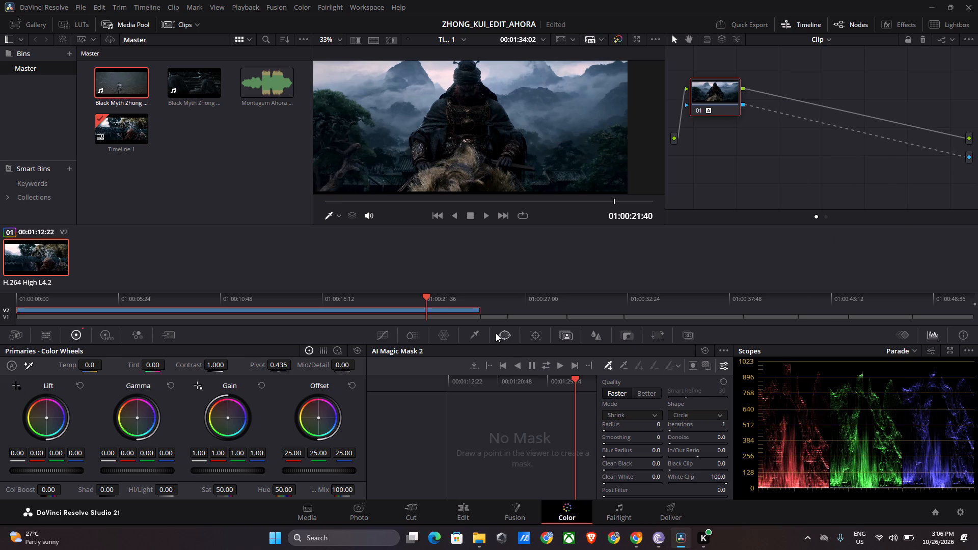
Start a curve power window on node 01, tracing from the tiger's fur at the picture's lower left up past the rider's hand and forearm.
{"action": "left_click", "coordinate": [507, 336]}
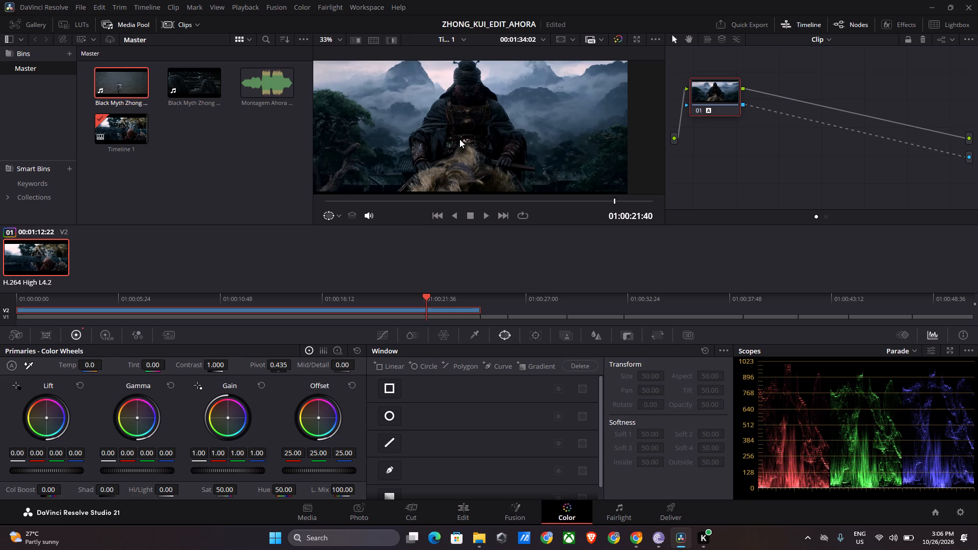
{"action": "scroll", "coordinate": [467, 145], "scroll_direction": "up", "scroll_amount": 9}
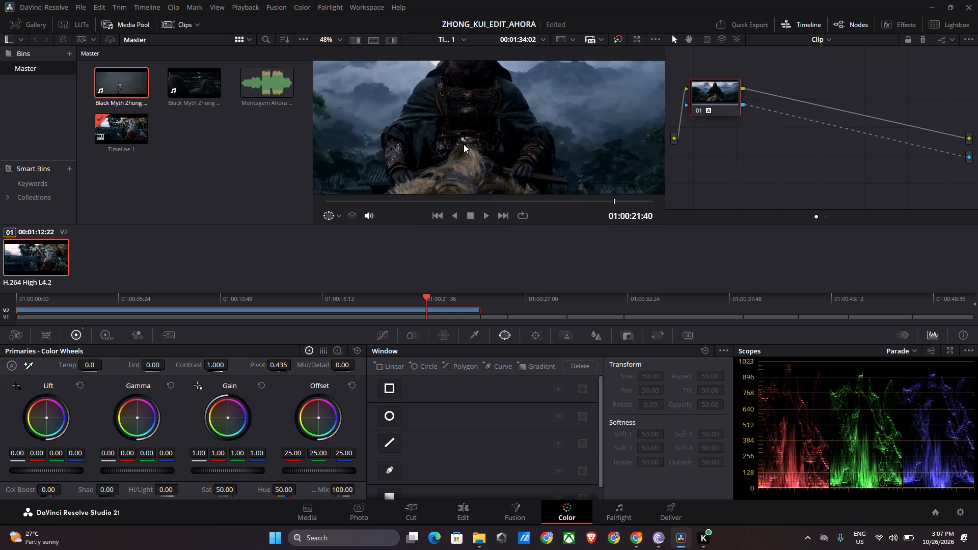
{"action": "scroll", "coordinate": [464, 144], "scroll_direction": "up", "scroll_amount": 4}
{"action": "middle_click_drag", "start_coordinate": [436, 146], "coordinate": [497, 106]}
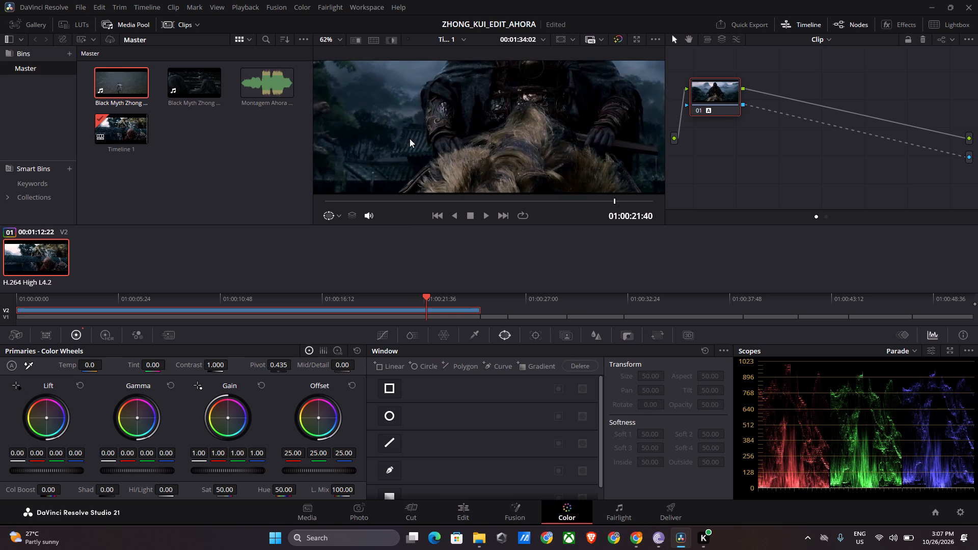
{"action": "left_click_drag", "start_coordinate": [397, 190], "coordinate": [408, 182]}
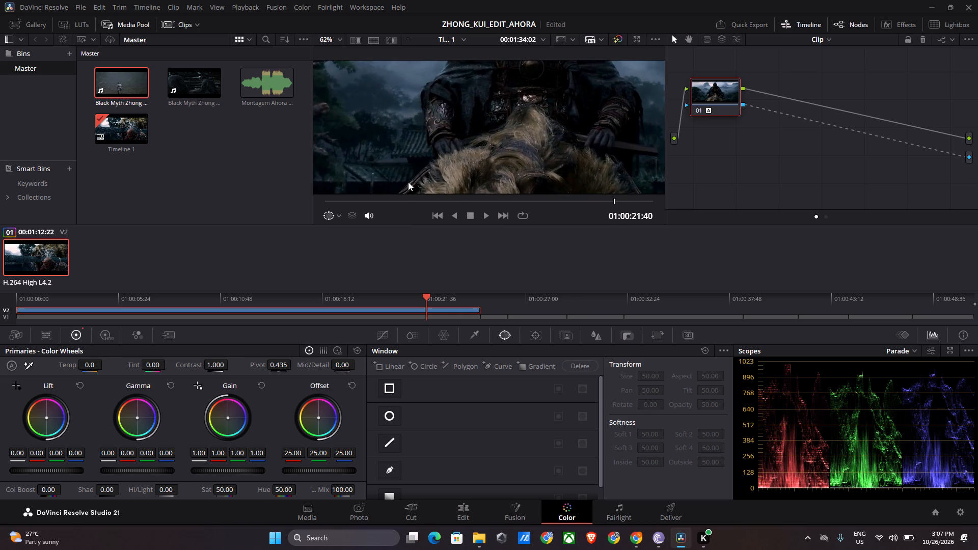
{"action": "left_click_drag", "start_coordinate": [408, 182], "coordinate": [409, 176]}
{"action": "left_click", "coordinate": [397, 188]}
{"action": "left_click", "coordinate": [388, 470]}
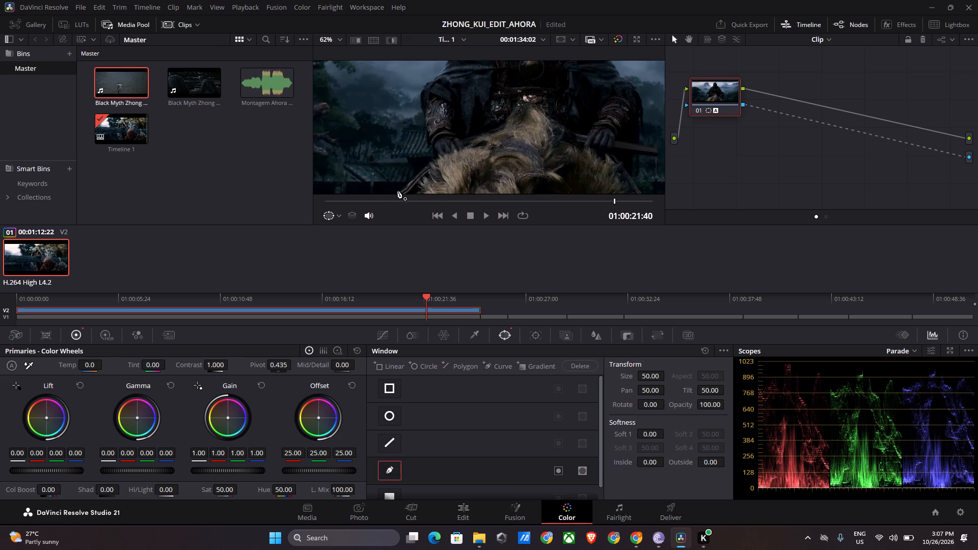
{"action": "left_click", "coordinate": [397, 192]}
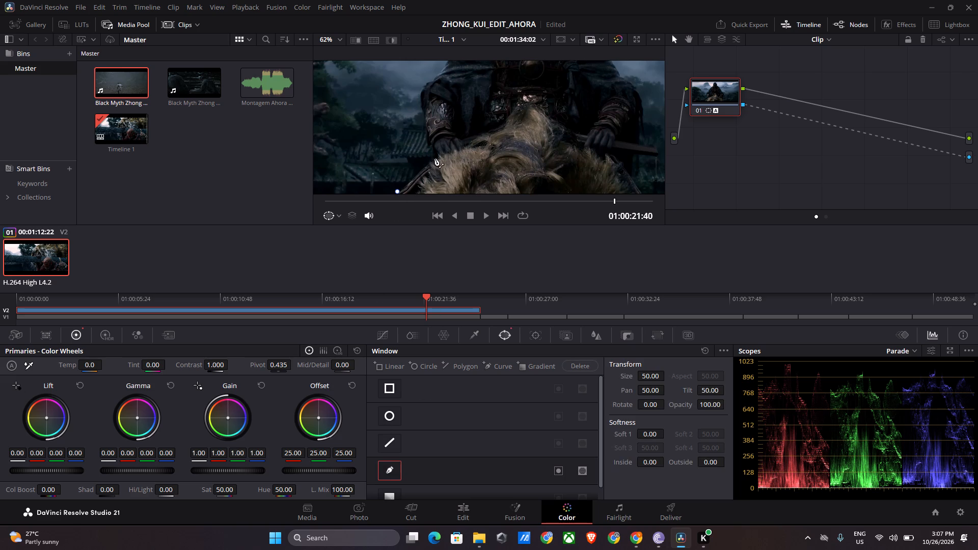
{"action": "left_click", "coordinate": [439, 155]}
{"action": "left_click", "coordinate": [426, 129]}
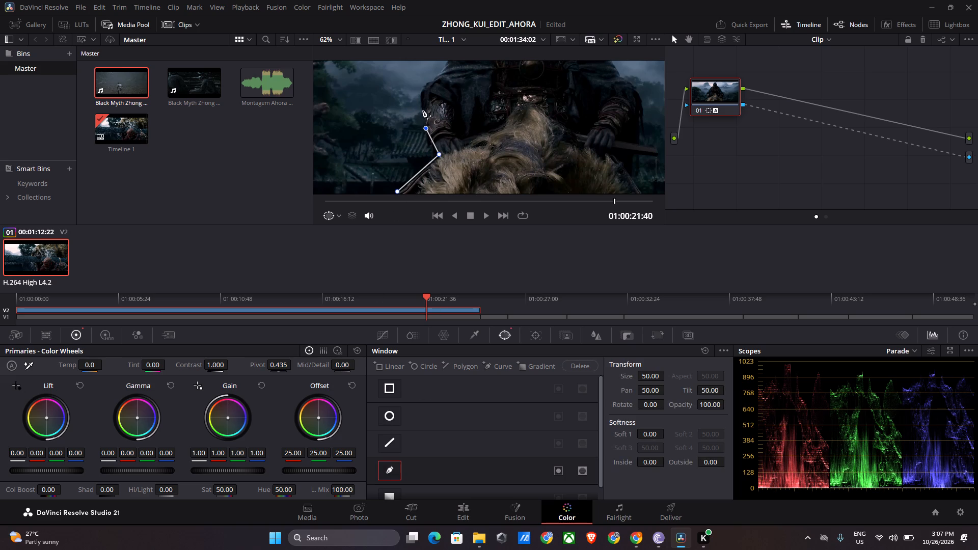
{"action": "left_click", "coordinate": [421, 98]}
{"action": "left_click", "coordinate": [435, 76]}
Continue the curve up the rider's picture-left upper arm and shoulder to the side of his neck.
{"action": "middle_click_drag", "start_coordinate": [476, 92], "coordinate": [460, 171]}
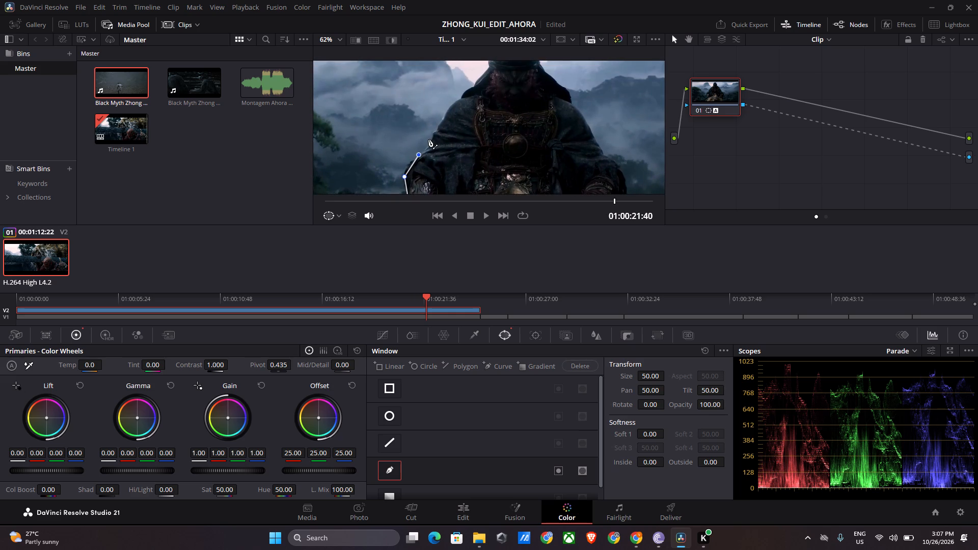
{"action": "left_click", "coordinate": [433, 135]}
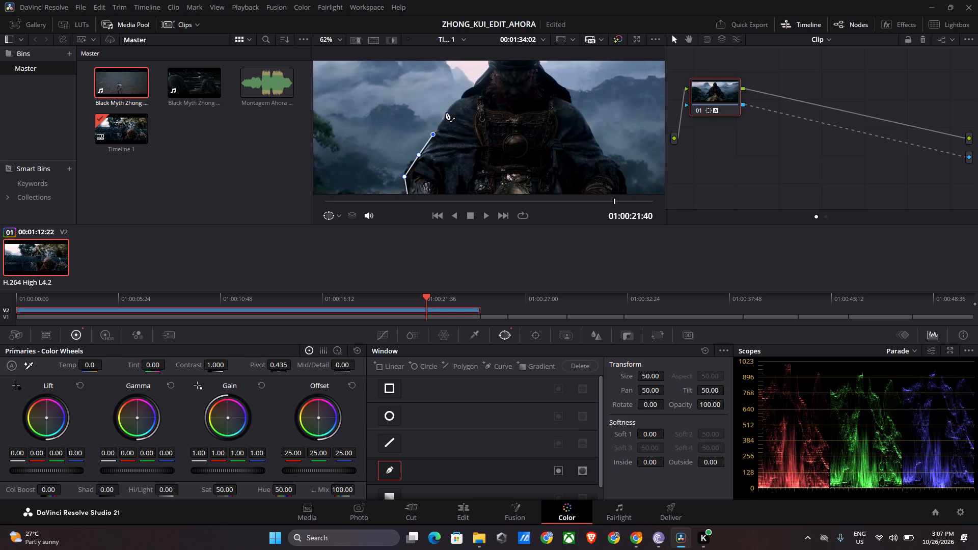
{"action": "left_click", "coordinate": [446, 113]}
{"action": "left_click", "coordinate": [463, 98]}
{"action": "left_click", "coordinate": [476, 83]}
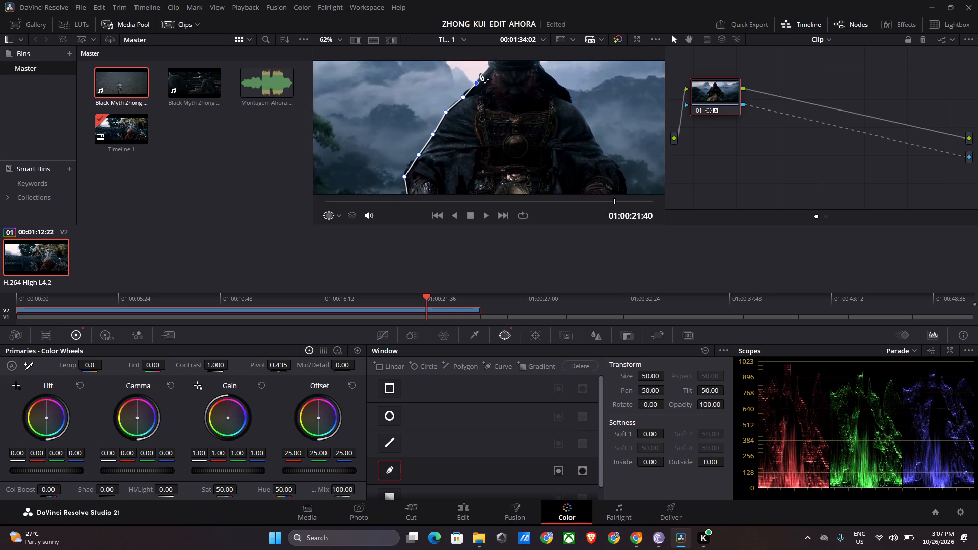
{"action": "left_click", "coordinate": [489, 67]}
Continue the curve around the rider's head and hat, excluding the hat's thin horns, and down to the other side of his neck.
{"action": "middle_click_drag", "start_coordinate": [553, 86], "coordinate": [541, 132]}
{"action": "scroll", "coordinate": [553, 86], "scroll_direction": "up", "scroll_amount": 1}
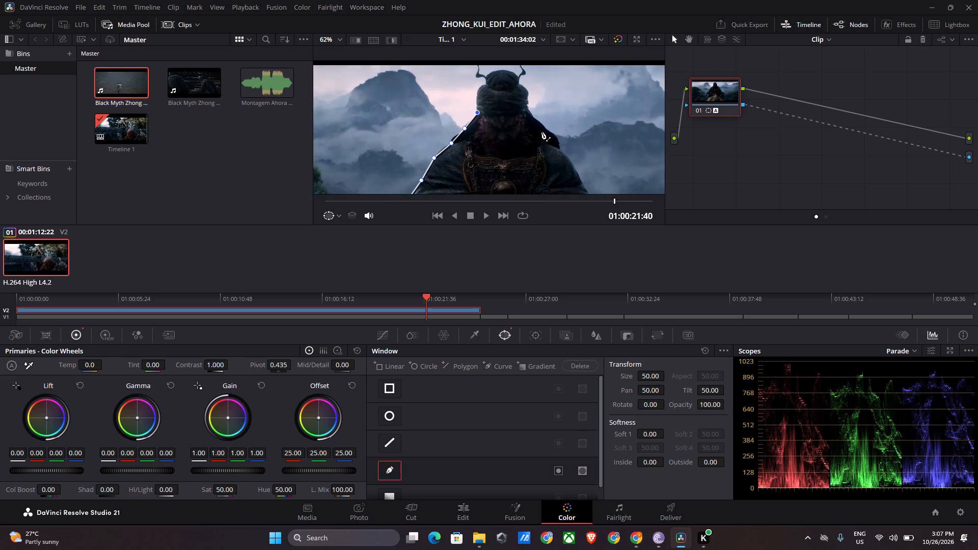
{"action": "middle_click_drag", "start_coordinate": [541, 132], "coordinate": [541, 132]}
{"action": "scroll", "coordinate": [541, 132], "scroll_direction": "down", "scroll_amount": 1}
{"action": "left_click", "coordinate": [481, 90]}
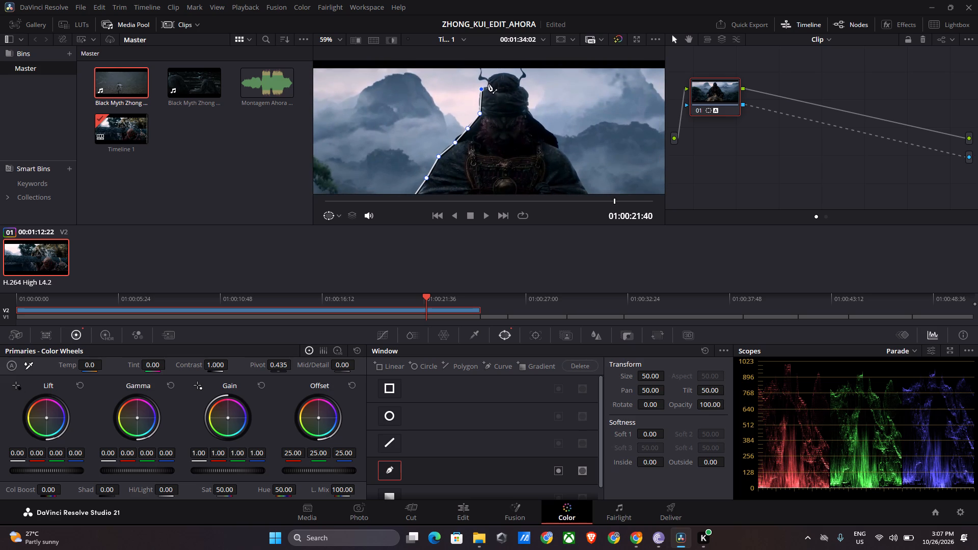
{"action": "left_click", "coordinate": [488, 86]}
{"action": "left_click", "coordinate": [488, 78]}
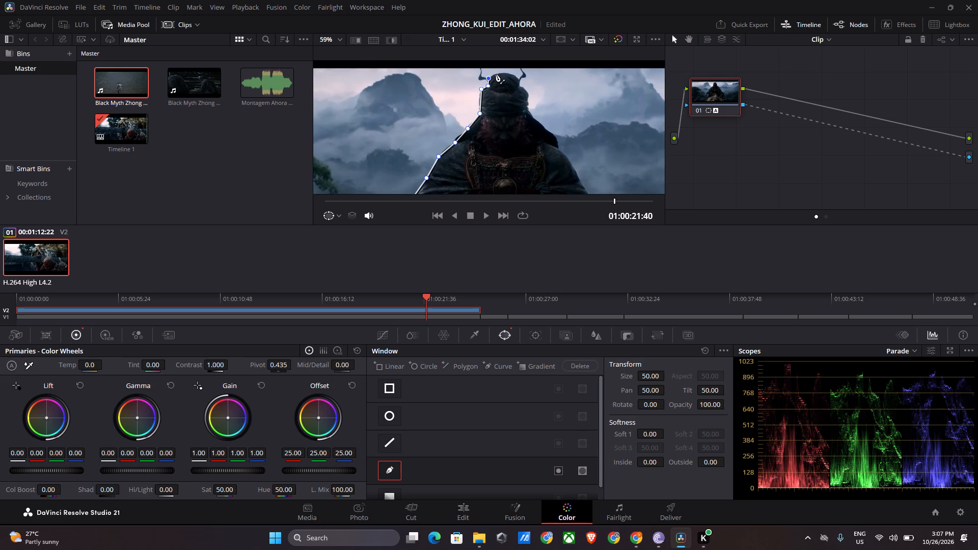
{"action": "left_click", "coordinate": [502, 74]}
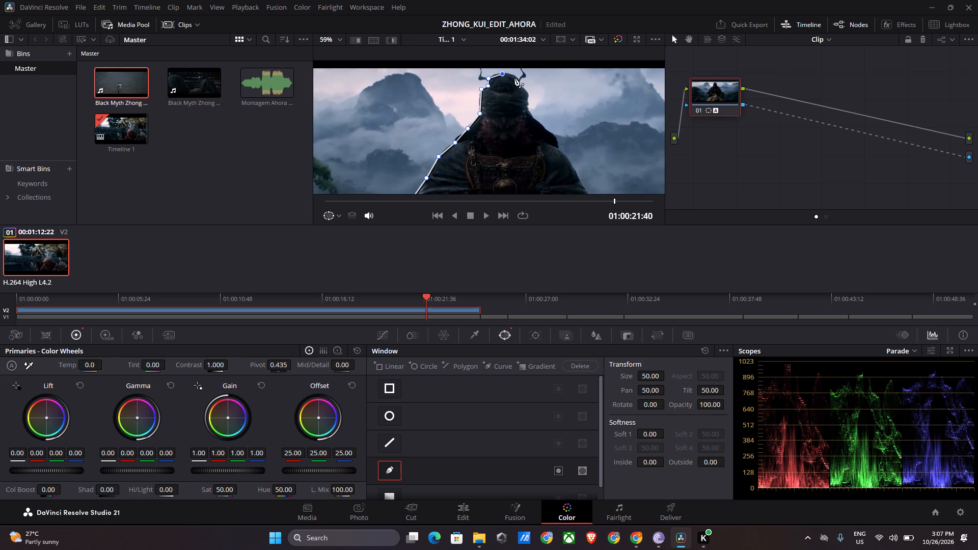
{"action": "left_click", "coordinate": [518, 78]}
{"action": "left_click", "coordinate": [520, 86]}
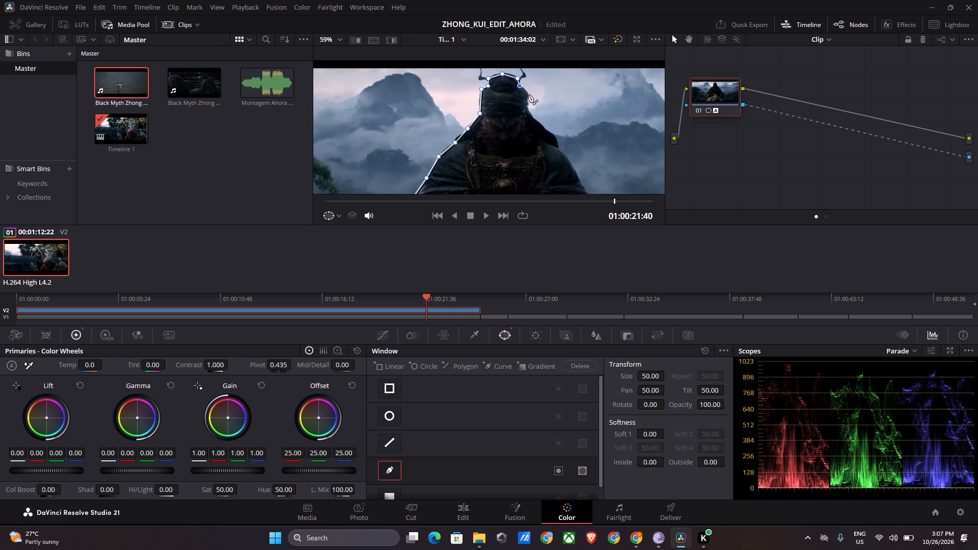
{"action": "left_click", "coordinate": [528, 95]}
{"action": "left_click", "coordinate": [527, 112]}
Continue the curve down the rider's picture-right shoulder and sleeve to the outer edge of his forearm, undoing the misplaced point at the elbow.
{"action": "left_click", "coordinate": [556, 137]}
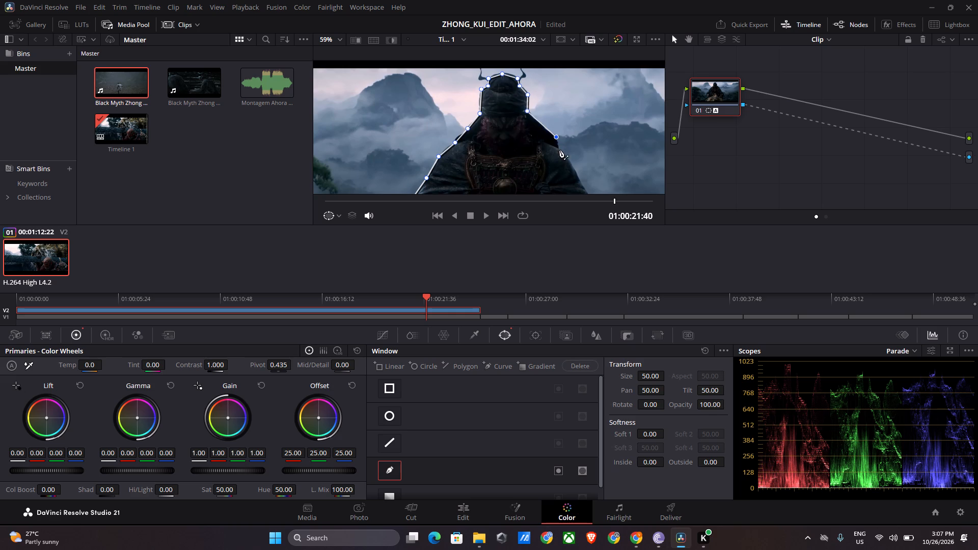
{"action": "left_click", "coordinate": [557, 149]}
{"action": "left_click", "coordinate": [586, 191]}
{"action": "middle_click_drag", "start_coordinate": [578, 163], "coordinate": [549, 107]}
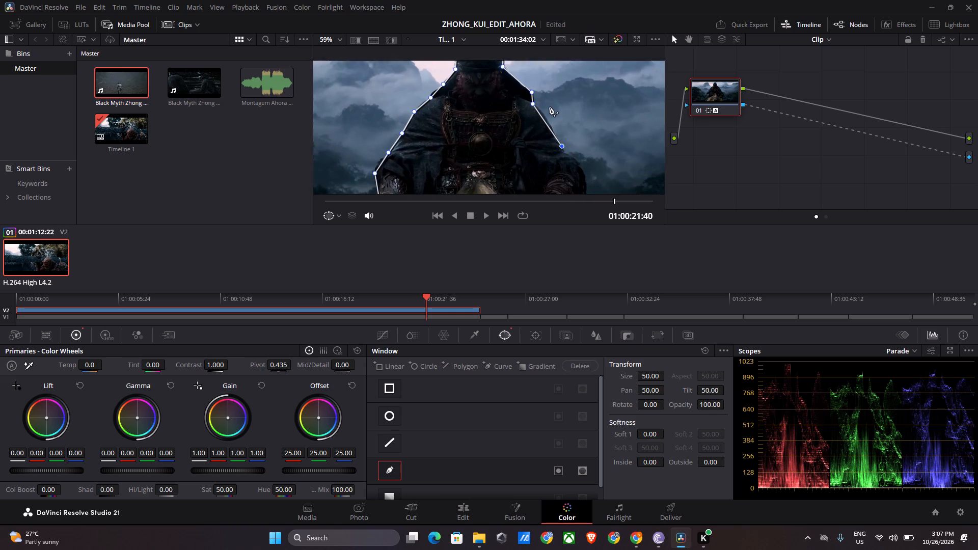
{"action": "middle_click_drag", "start_coordinate": [549, 107], "coordinate": [546, 94]}
{"action": "left_click", "coordinate": [556, 129]}
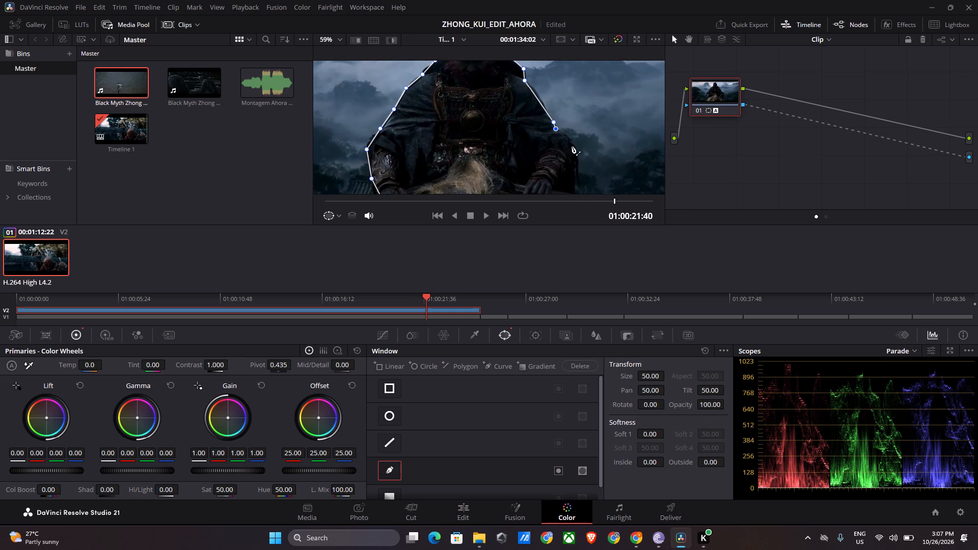
{"action": "left_click", "coordinate": [569, 142]}
{"action": "left_click", "coordinate": [567, 162]}
{"action": "key", "text": "ctrl+z"}
{"action": "left_click", "coordinate": [578, 152]}
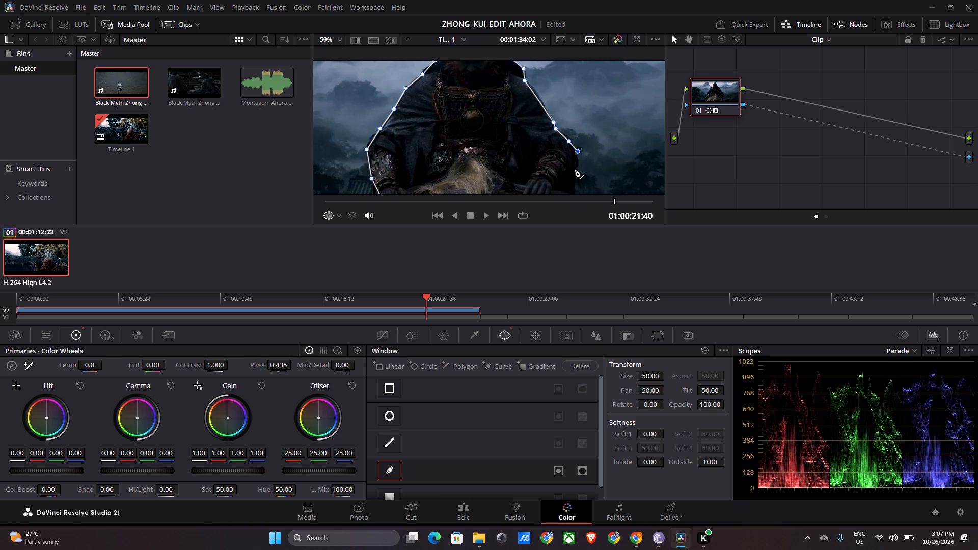
{"action": "left_click", "coordinate": [575, 170]}
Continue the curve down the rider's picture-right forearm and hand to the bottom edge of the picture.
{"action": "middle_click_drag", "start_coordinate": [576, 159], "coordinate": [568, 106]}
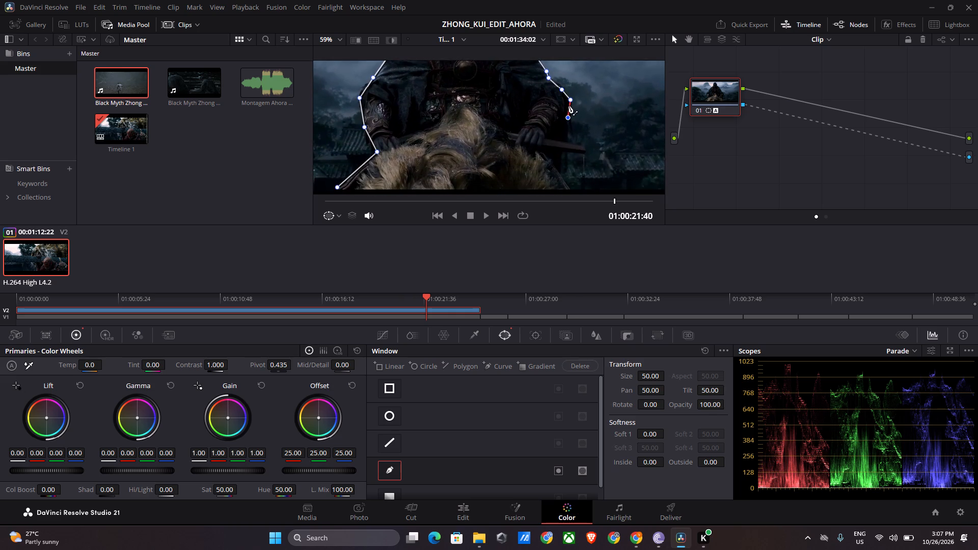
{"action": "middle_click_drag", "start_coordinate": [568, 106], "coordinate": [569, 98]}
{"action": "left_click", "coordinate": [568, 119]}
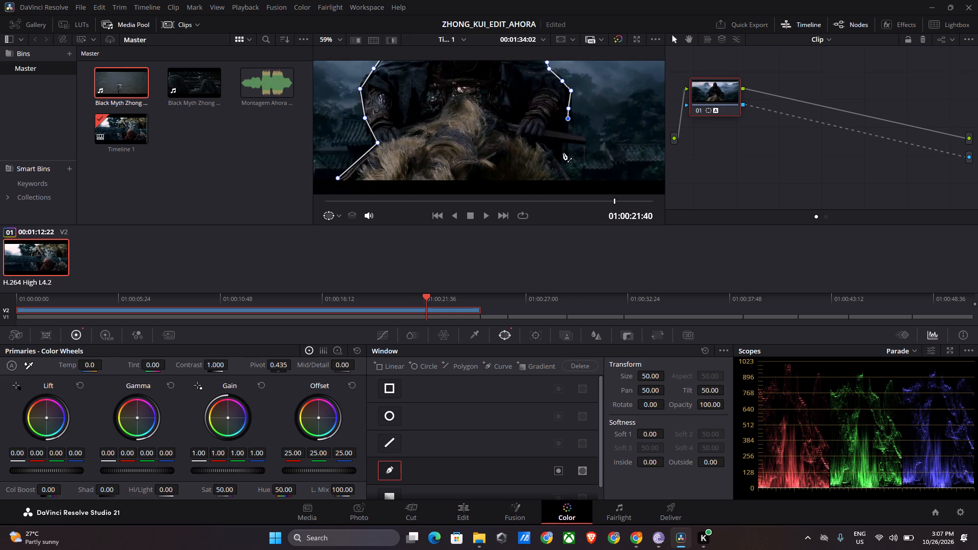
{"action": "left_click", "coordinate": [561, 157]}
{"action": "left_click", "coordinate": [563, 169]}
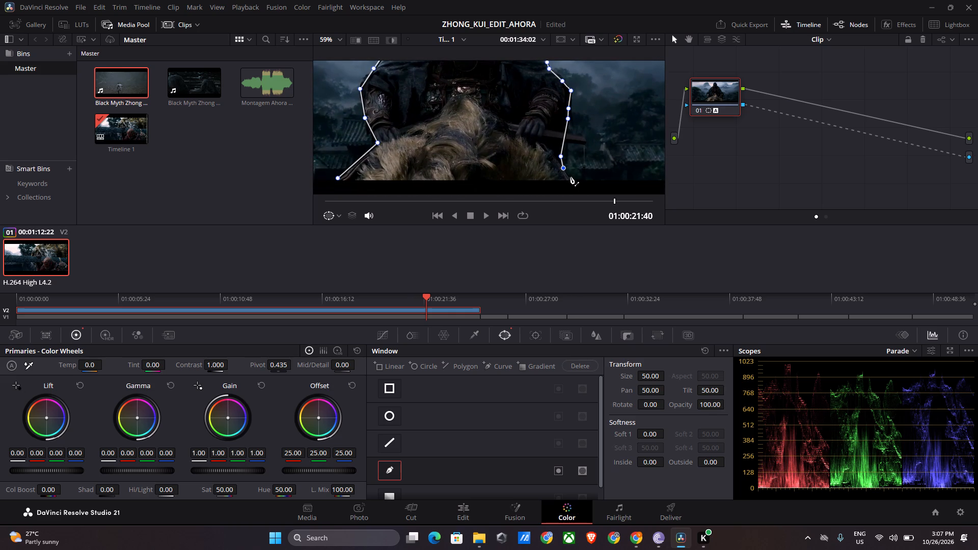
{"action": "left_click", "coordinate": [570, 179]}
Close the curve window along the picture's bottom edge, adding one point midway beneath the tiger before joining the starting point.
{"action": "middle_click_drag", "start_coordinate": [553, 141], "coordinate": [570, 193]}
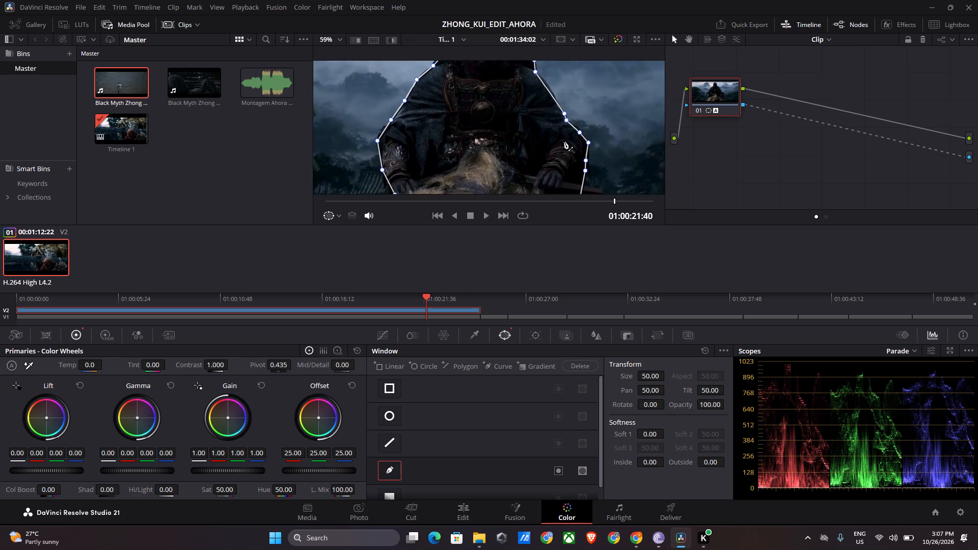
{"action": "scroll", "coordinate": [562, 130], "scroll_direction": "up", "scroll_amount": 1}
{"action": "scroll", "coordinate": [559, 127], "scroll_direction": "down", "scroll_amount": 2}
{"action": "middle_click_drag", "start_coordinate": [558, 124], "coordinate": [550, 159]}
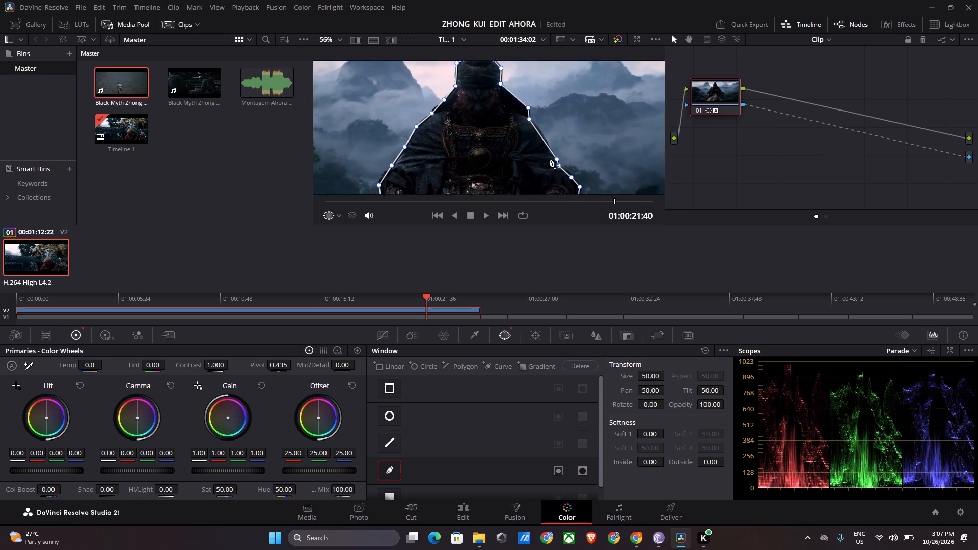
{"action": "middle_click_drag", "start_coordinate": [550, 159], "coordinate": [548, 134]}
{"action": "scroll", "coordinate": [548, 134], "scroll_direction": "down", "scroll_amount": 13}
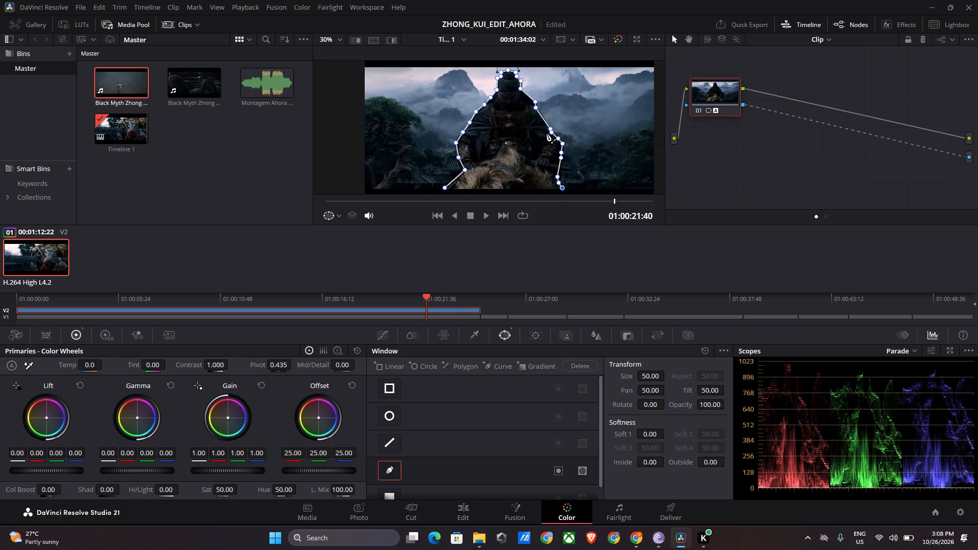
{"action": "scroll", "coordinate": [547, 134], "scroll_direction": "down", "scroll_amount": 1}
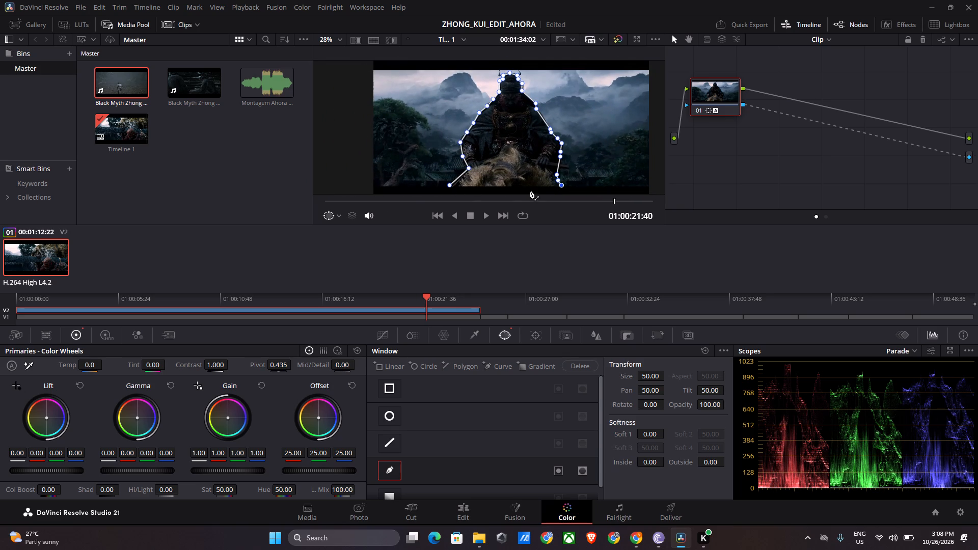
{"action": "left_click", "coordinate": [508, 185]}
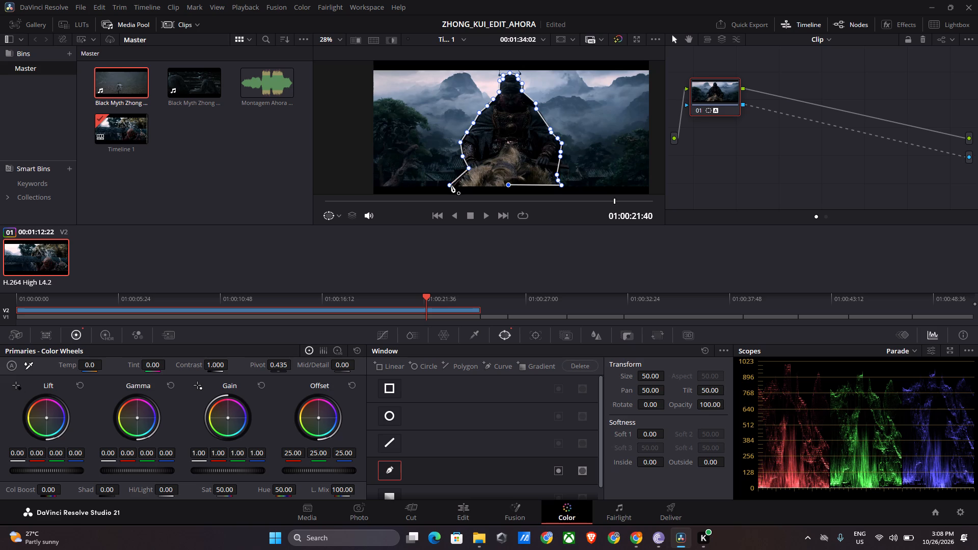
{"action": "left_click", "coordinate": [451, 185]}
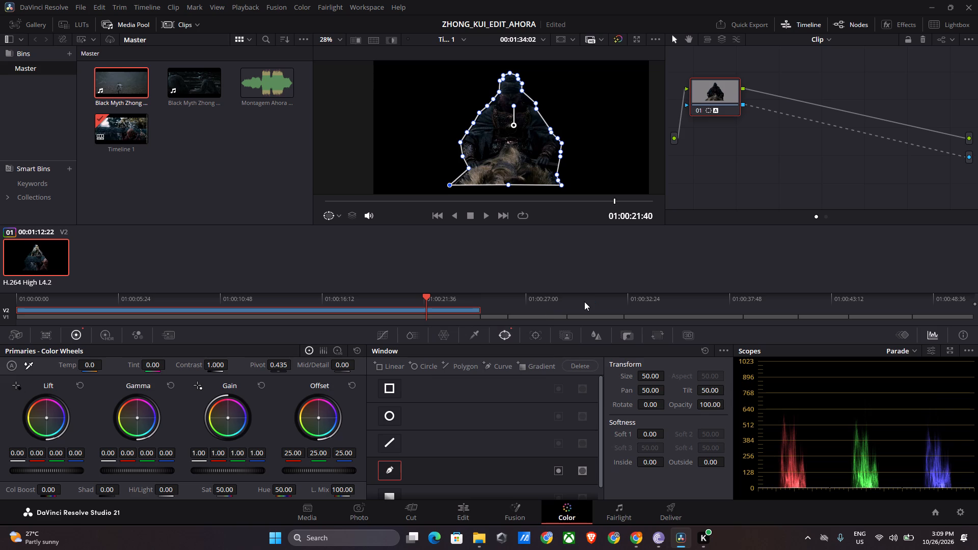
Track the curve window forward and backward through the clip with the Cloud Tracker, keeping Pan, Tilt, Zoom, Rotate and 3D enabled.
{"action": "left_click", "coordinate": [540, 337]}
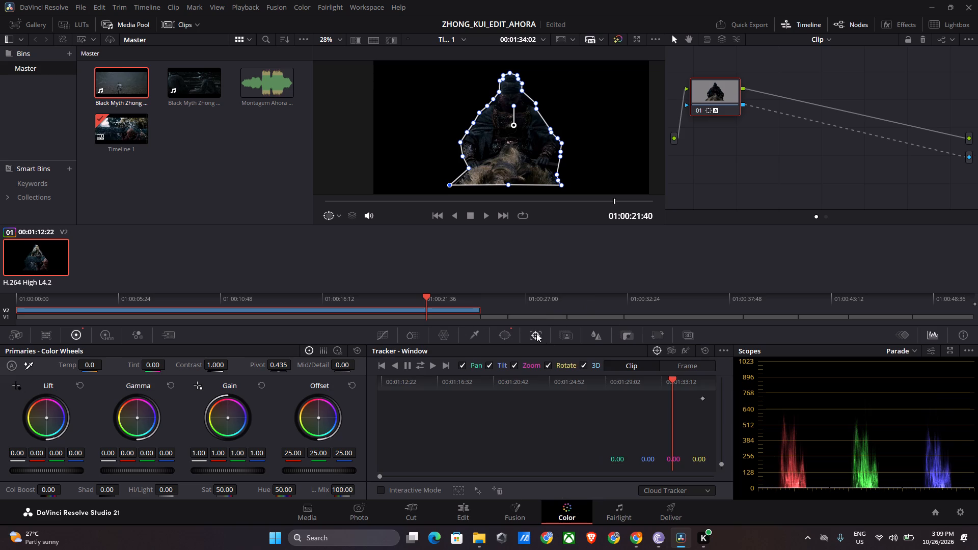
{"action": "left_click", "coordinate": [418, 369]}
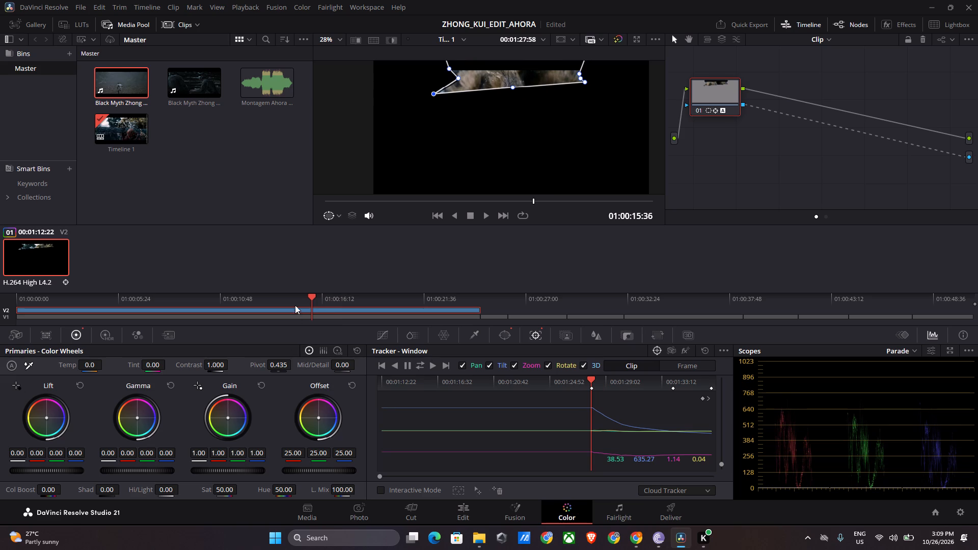
Scrub through the Video 2 clip to examine how the tracked window follows the rider.
{"action": "left_click_drag", "start_coordinate": [310, 296], "coordinate": [480, 294]}
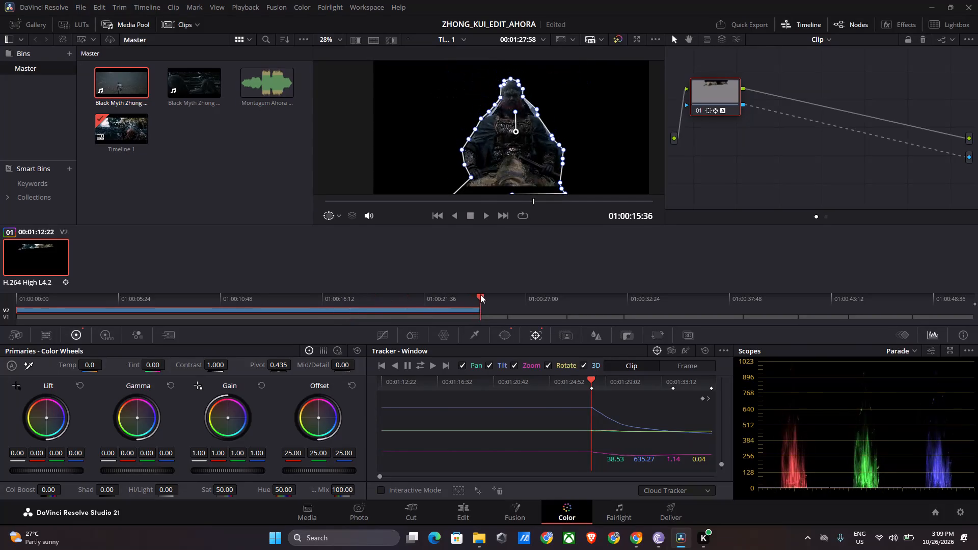
{"action": "left_click_drag", "start_coordinate": [480, 294], "coordinate": [481, 294]}
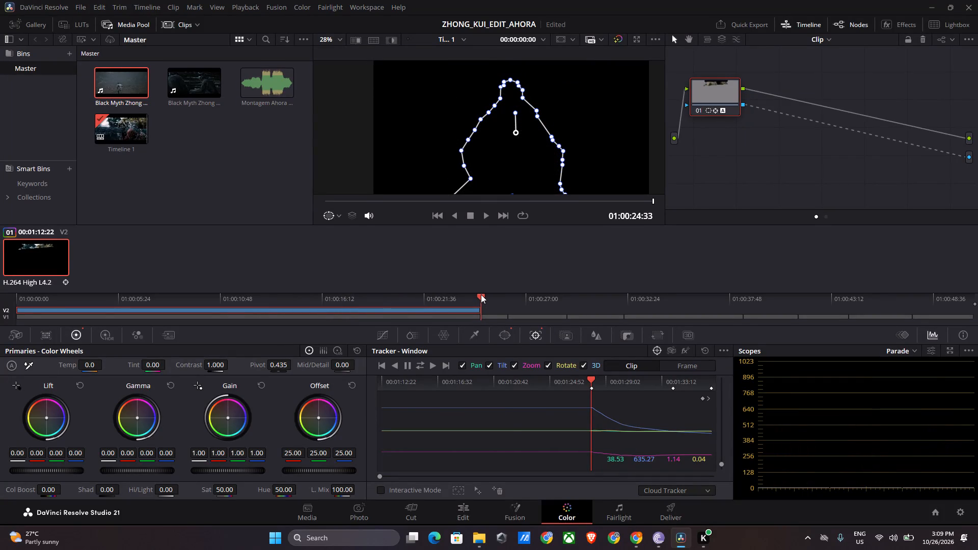
{"action": "left_click_drag", "start_coordinate": [481, 294], "coordinate": [16, 292]}
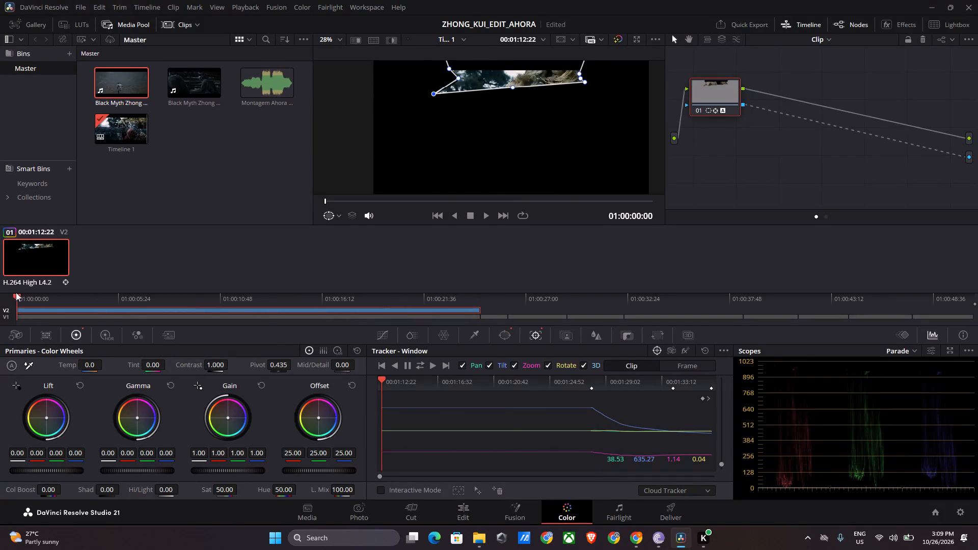
{"action": "left_click_drag", "start_coordinate": [16, 292], "coordinate": [307, 310]}
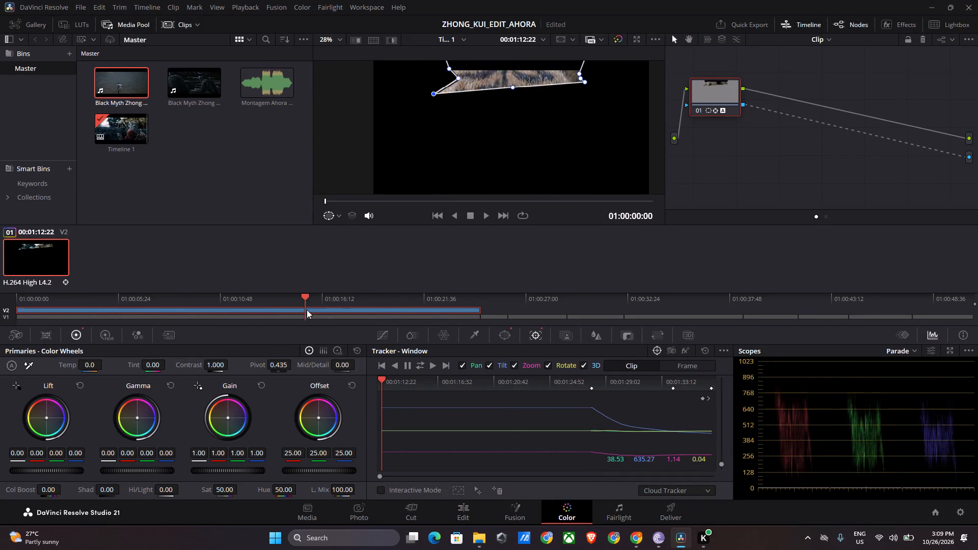
{"action": "left_click_drag", "start_coordinate": [307, 310], "coordinate": [409, 322]}
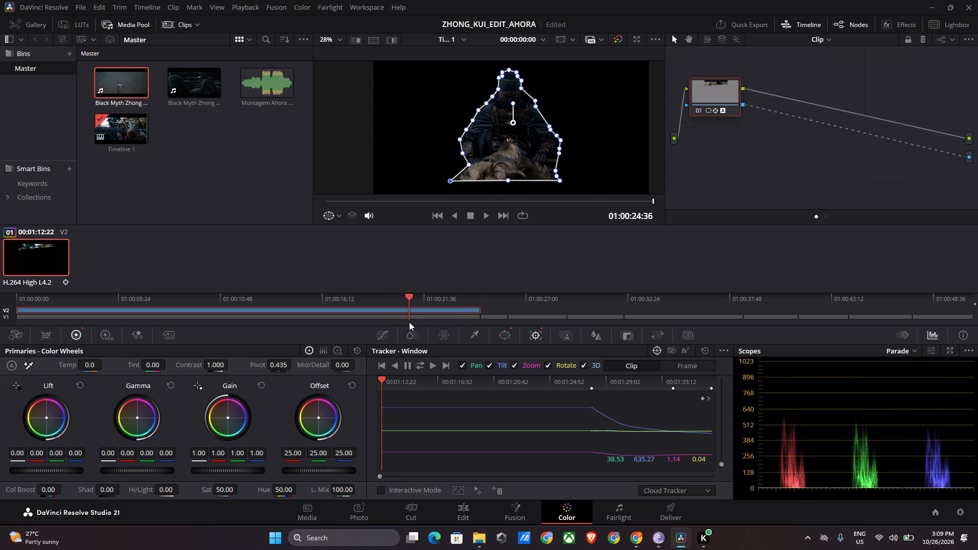
{"action": "left_click_drag", "start_coordinate": [409, 322], "coordinate": [406, 319]}
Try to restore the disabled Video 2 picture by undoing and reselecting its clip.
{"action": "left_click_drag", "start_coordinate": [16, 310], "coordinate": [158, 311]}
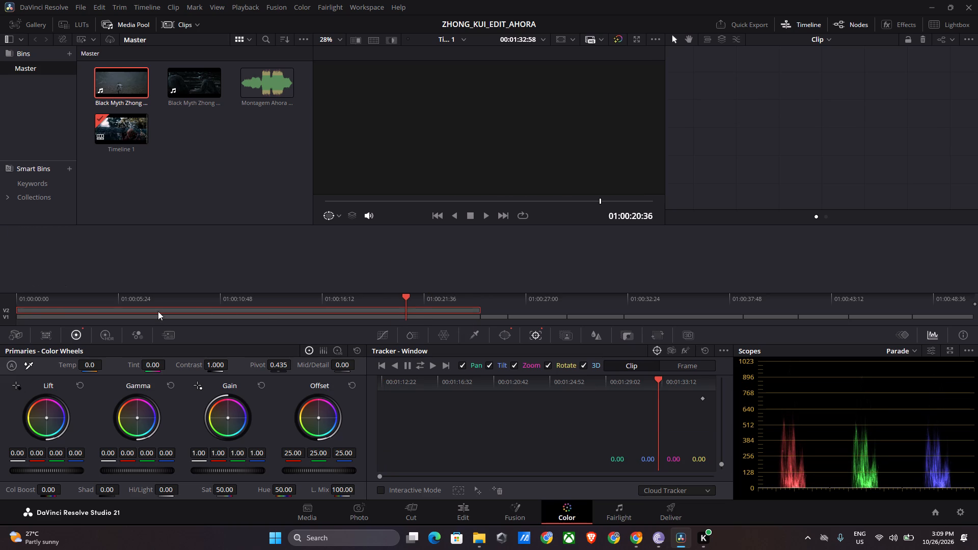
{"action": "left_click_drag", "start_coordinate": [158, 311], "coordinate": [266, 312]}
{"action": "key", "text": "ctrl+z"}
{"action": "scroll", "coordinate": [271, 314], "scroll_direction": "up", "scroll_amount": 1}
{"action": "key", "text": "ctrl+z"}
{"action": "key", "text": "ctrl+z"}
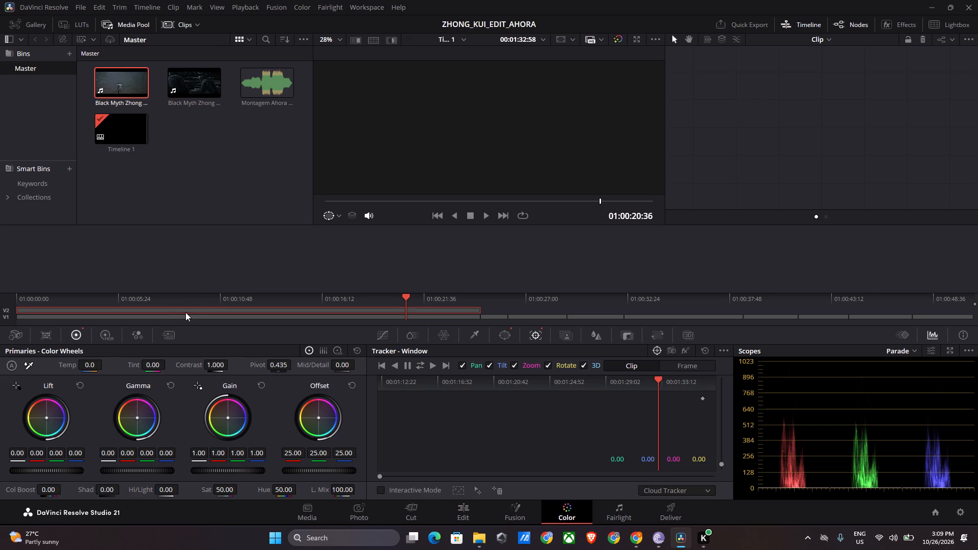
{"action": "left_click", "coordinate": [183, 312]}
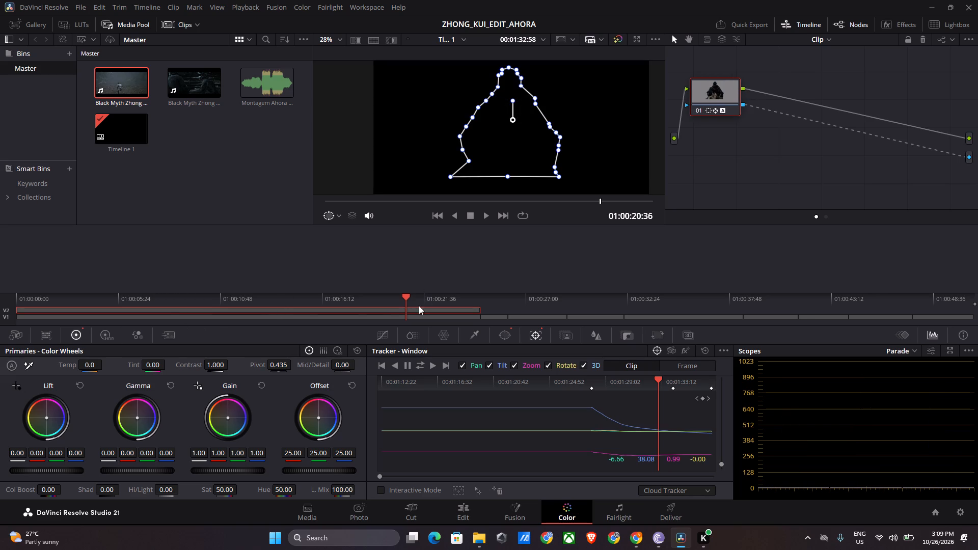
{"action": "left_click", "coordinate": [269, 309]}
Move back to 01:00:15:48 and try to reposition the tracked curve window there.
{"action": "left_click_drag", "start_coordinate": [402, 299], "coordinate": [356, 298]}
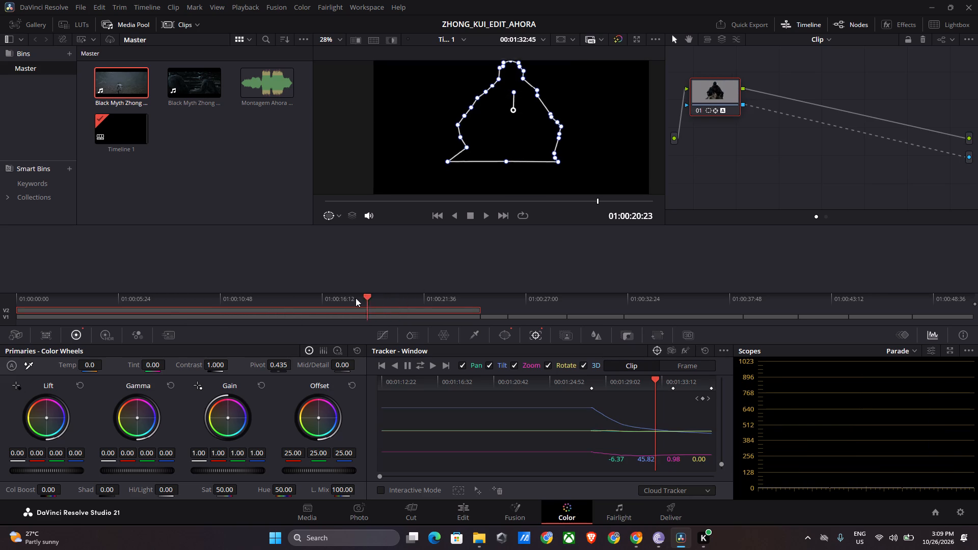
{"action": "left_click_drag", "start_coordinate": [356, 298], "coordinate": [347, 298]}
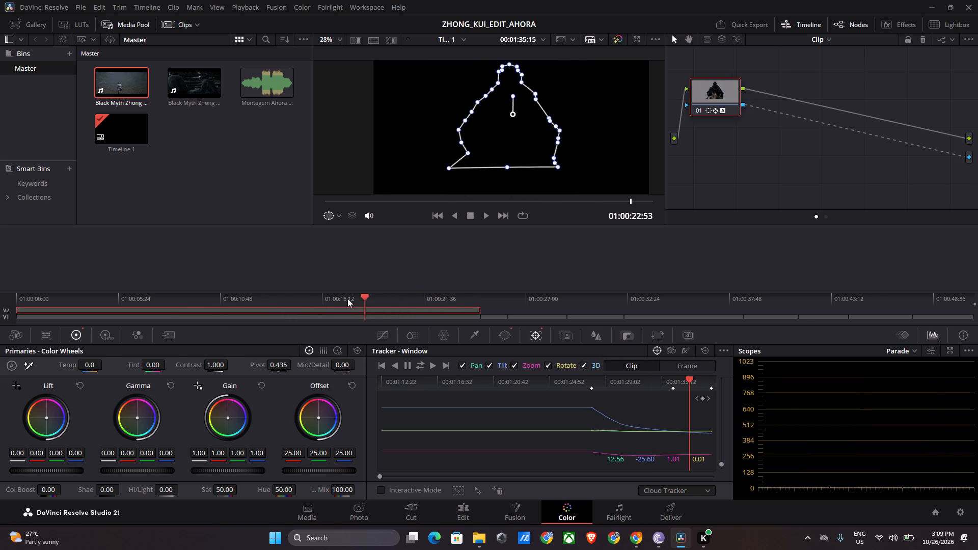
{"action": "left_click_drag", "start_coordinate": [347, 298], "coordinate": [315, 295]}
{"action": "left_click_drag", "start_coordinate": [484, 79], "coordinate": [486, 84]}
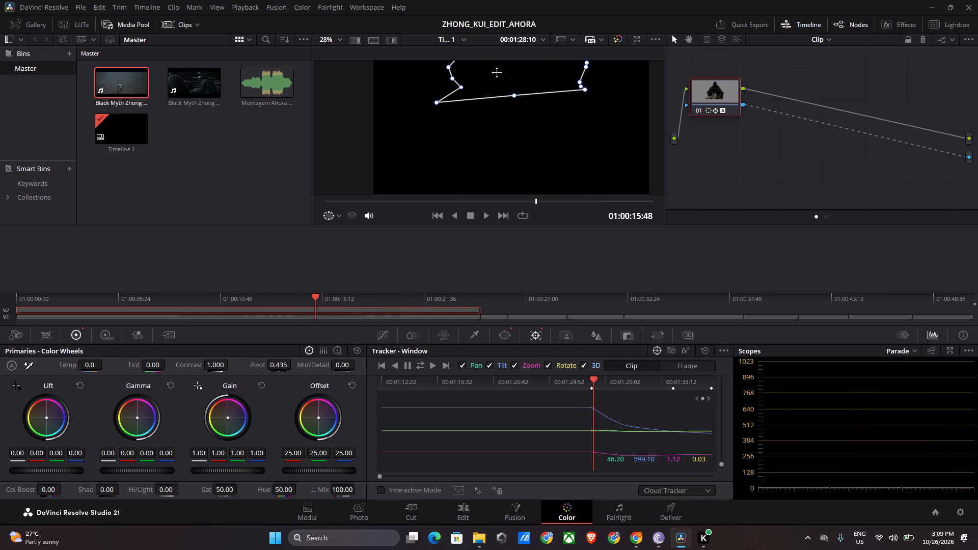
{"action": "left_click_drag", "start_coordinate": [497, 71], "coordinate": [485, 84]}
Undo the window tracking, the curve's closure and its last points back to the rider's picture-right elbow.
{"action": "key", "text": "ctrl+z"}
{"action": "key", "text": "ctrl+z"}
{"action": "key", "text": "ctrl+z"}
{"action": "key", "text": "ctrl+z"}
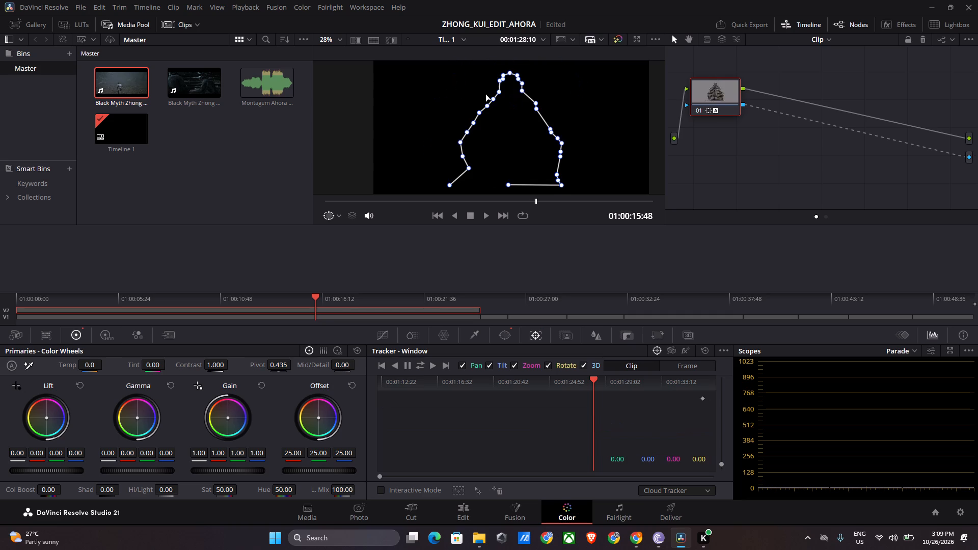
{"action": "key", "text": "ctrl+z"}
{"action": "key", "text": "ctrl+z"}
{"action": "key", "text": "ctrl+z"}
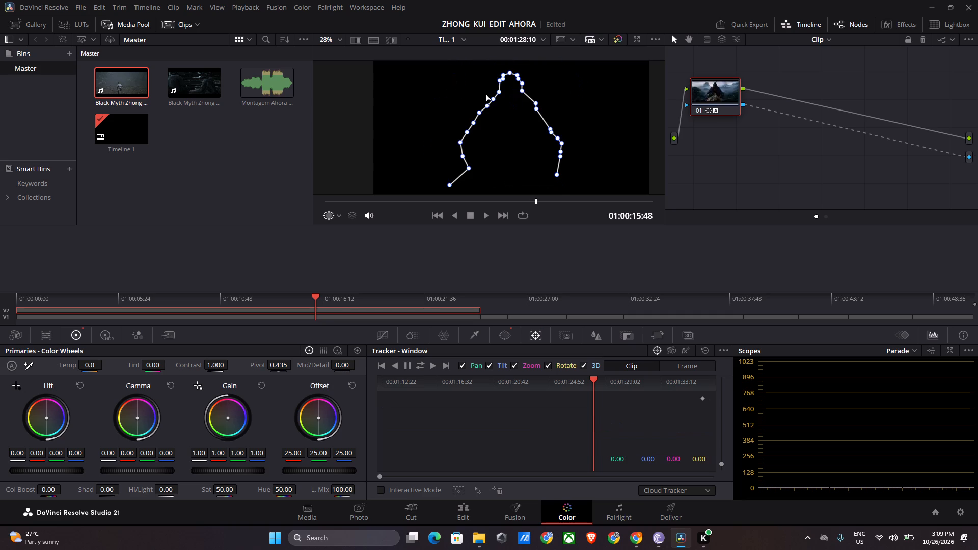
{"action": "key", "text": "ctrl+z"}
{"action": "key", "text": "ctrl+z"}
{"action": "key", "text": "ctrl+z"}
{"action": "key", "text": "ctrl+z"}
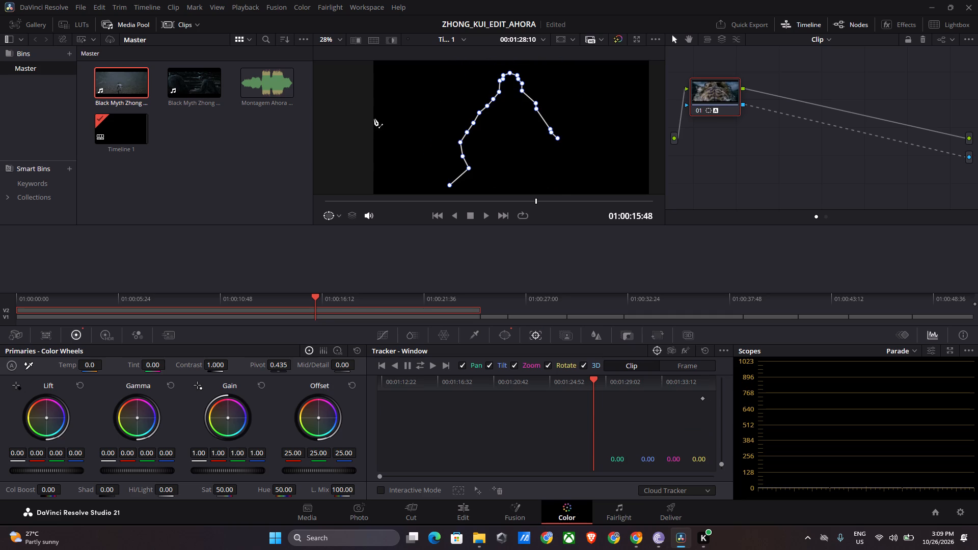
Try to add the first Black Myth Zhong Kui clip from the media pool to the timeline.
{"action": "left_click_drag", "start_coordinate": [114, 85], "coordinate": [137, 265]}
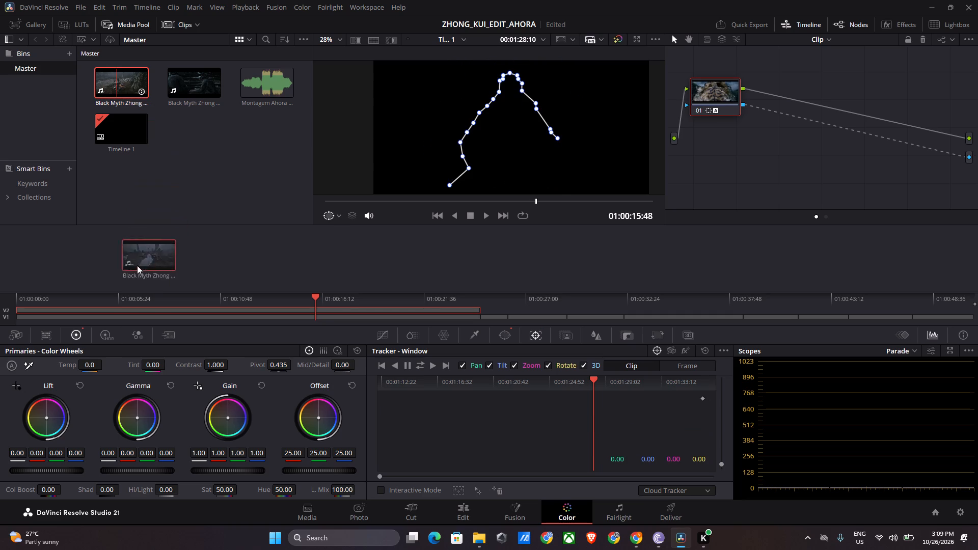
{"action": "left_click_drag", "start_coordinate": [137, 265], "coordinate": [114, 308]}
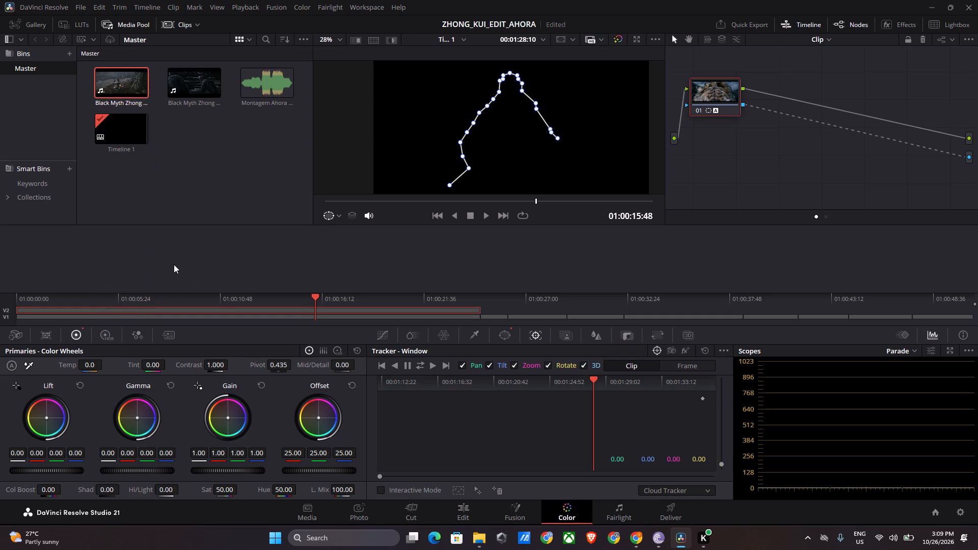
Switch to the Edit page and play Timeline 1 from the start to check the picture.
{"action": "left_click", "coordinate": [444, 514]}
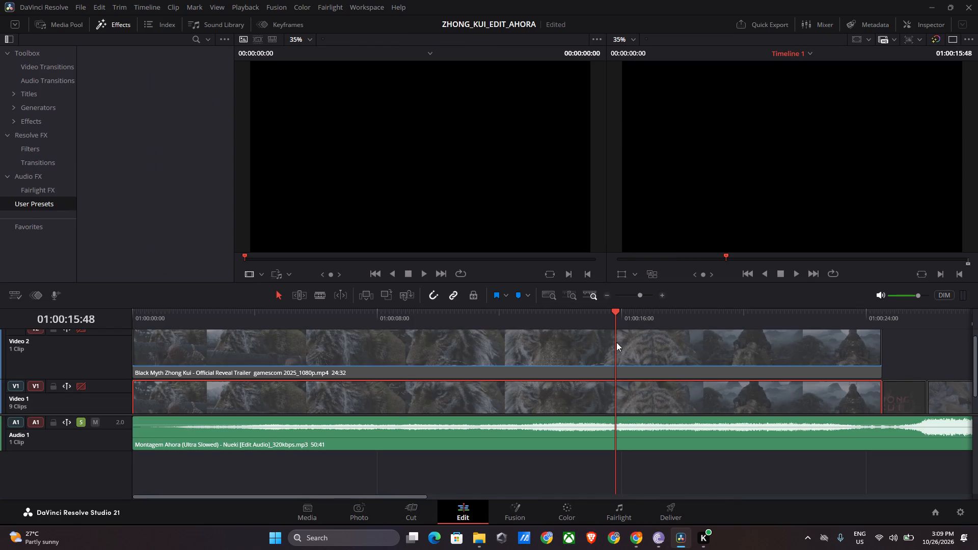
{"action": "left_click_drag", "start_coordinate": [615, 310], "coordinate": [56, 267]}
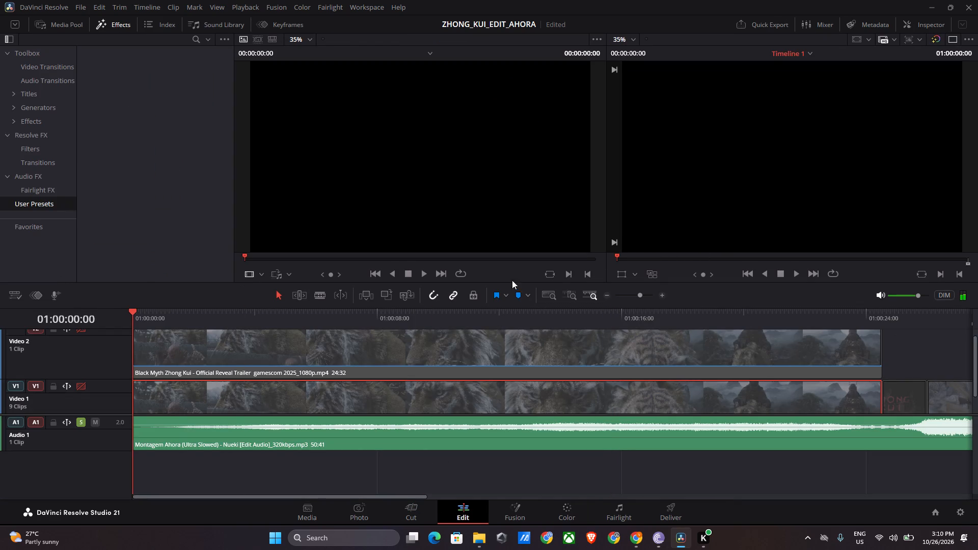
{"action": "left_click", "coordinate": [796, 278]}
{"action": "left_click", "coordinate": [796, 278]}
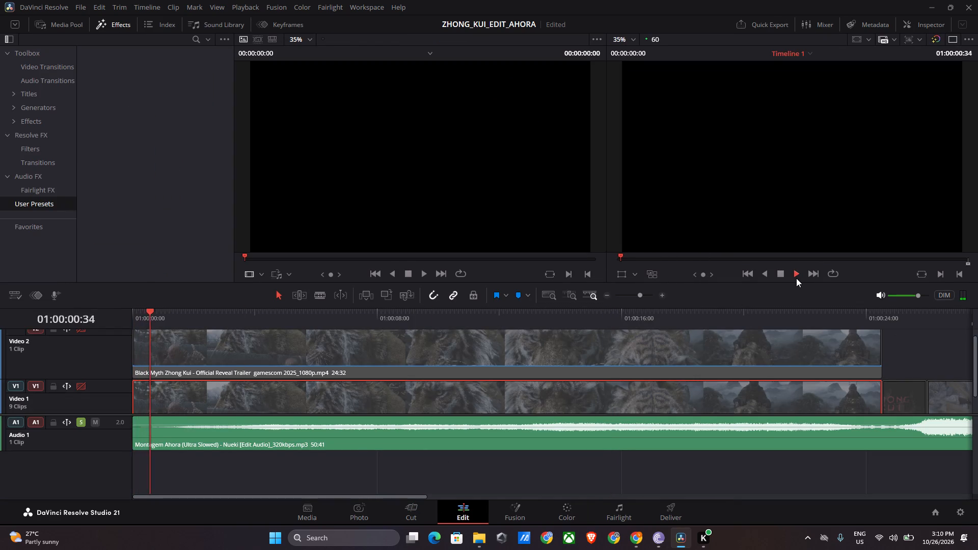
{"action": "left_click", "coordinate": [781, 273]}
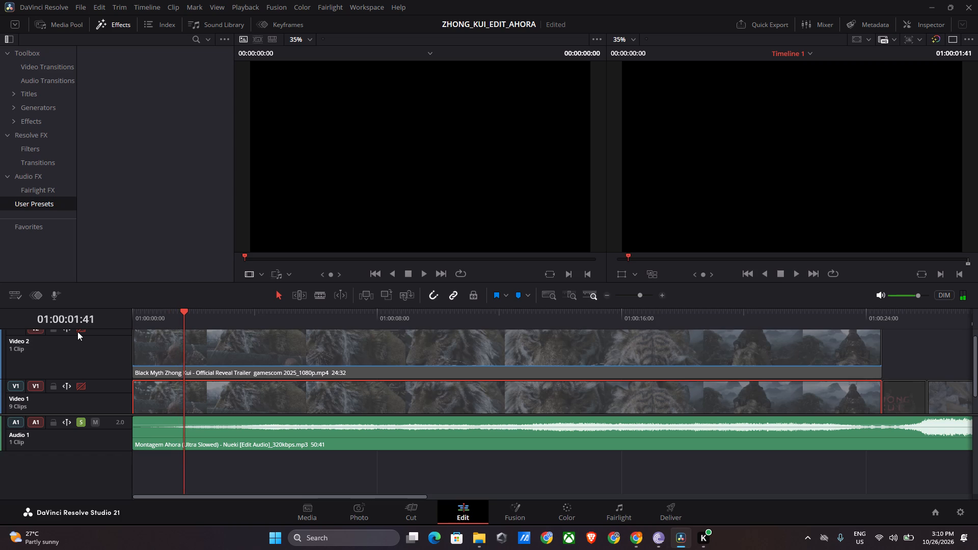
Enable the Video 2 track again and return to the Color page.
{"action": "left_click", "coordinate": [78, 330]}
{"action": "scroll", "coordinate": [104, 362], "scroll_direction": "up", "scroll_amount": 3}
{"action": "left_click", "coordinate": [81, 337]}
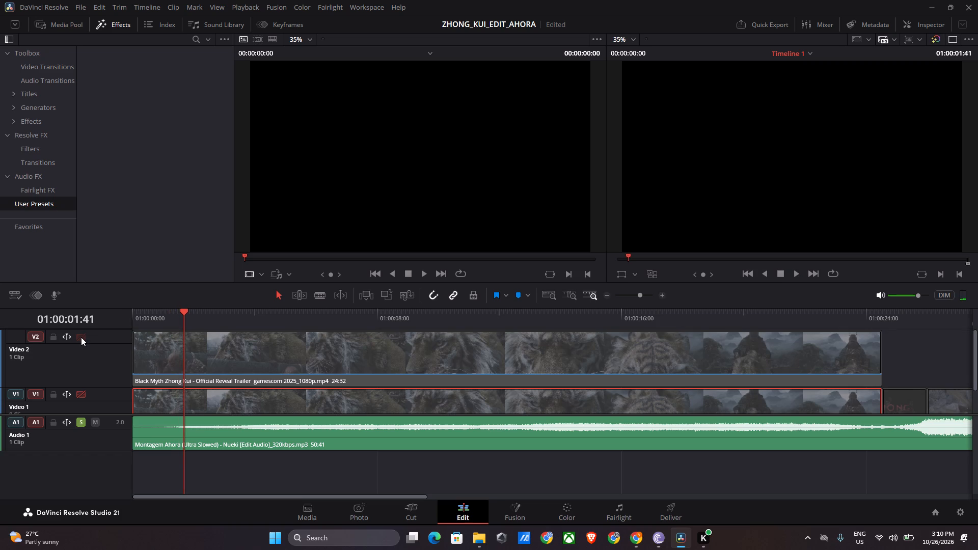
{"action": "left_click", "coordinate": [560, 511]}
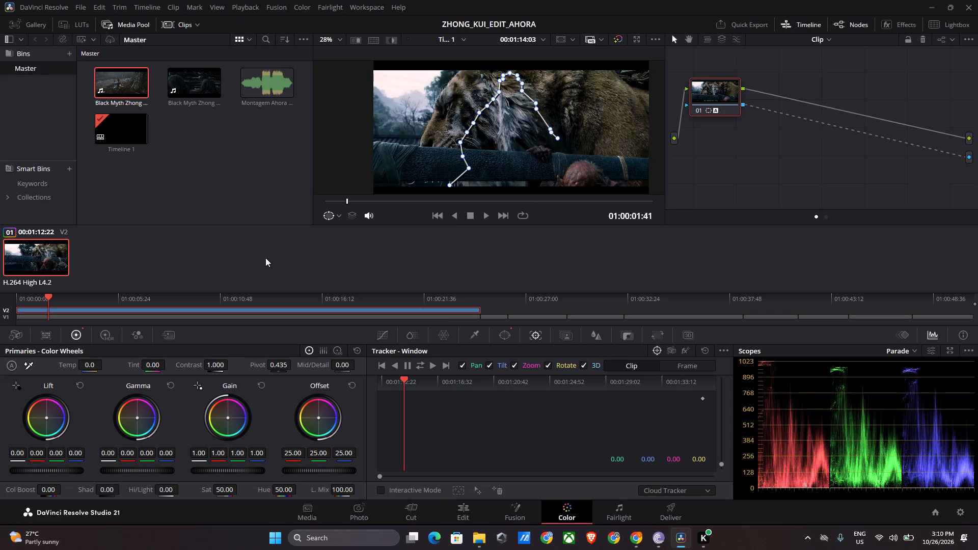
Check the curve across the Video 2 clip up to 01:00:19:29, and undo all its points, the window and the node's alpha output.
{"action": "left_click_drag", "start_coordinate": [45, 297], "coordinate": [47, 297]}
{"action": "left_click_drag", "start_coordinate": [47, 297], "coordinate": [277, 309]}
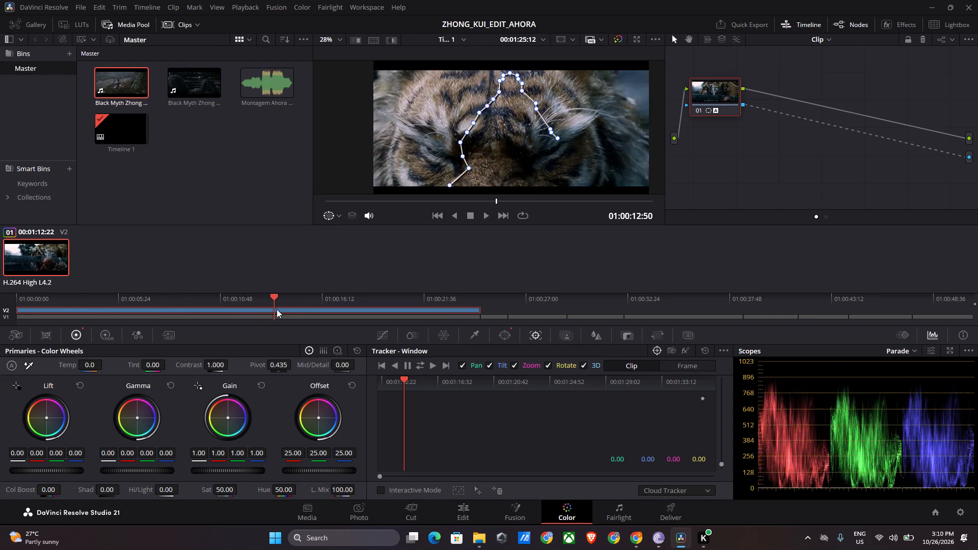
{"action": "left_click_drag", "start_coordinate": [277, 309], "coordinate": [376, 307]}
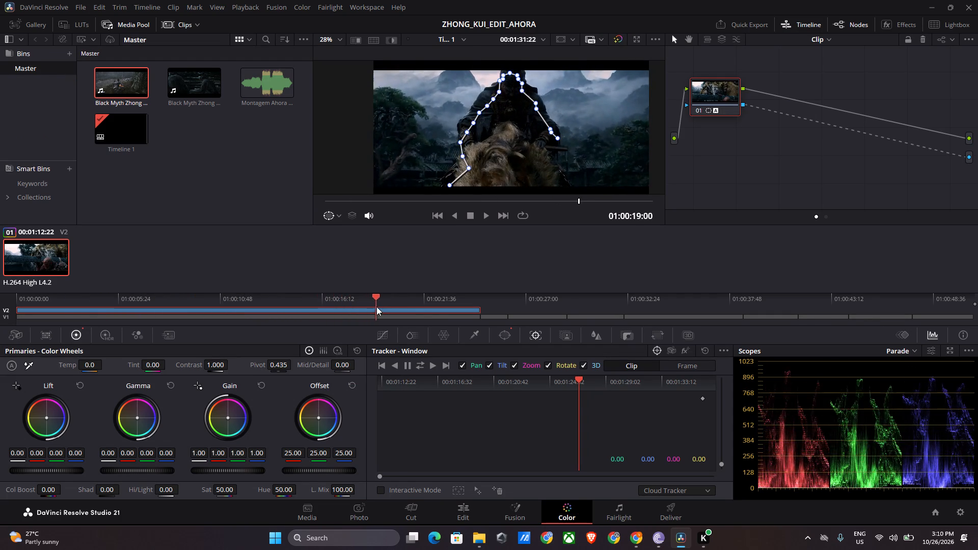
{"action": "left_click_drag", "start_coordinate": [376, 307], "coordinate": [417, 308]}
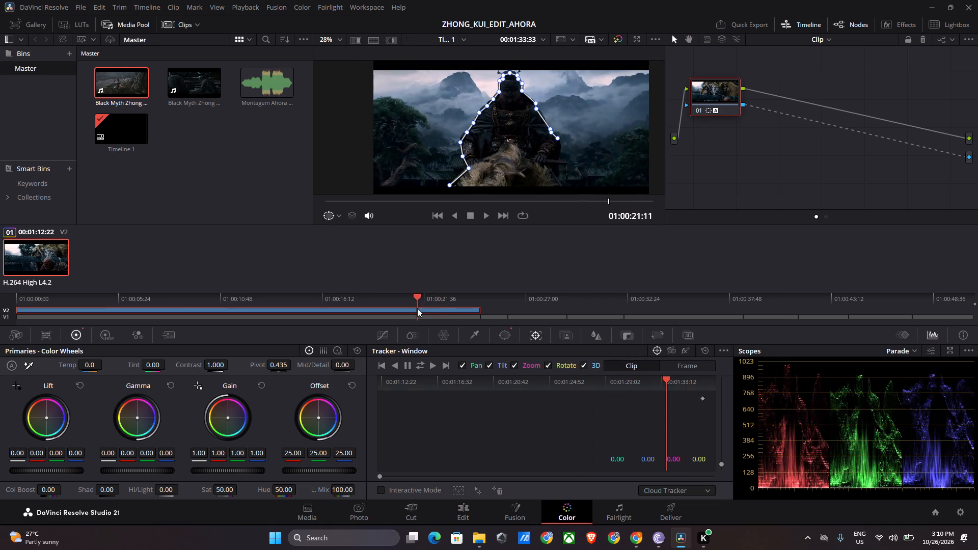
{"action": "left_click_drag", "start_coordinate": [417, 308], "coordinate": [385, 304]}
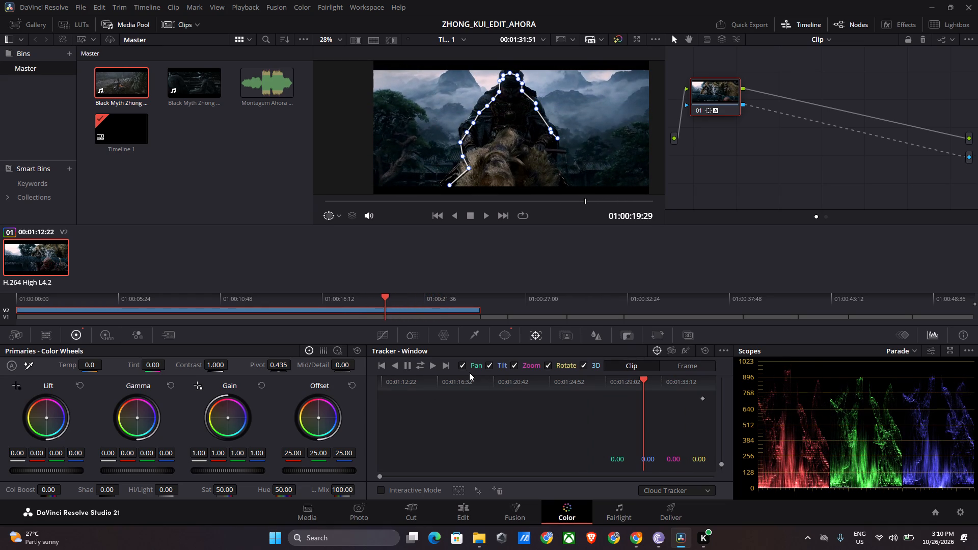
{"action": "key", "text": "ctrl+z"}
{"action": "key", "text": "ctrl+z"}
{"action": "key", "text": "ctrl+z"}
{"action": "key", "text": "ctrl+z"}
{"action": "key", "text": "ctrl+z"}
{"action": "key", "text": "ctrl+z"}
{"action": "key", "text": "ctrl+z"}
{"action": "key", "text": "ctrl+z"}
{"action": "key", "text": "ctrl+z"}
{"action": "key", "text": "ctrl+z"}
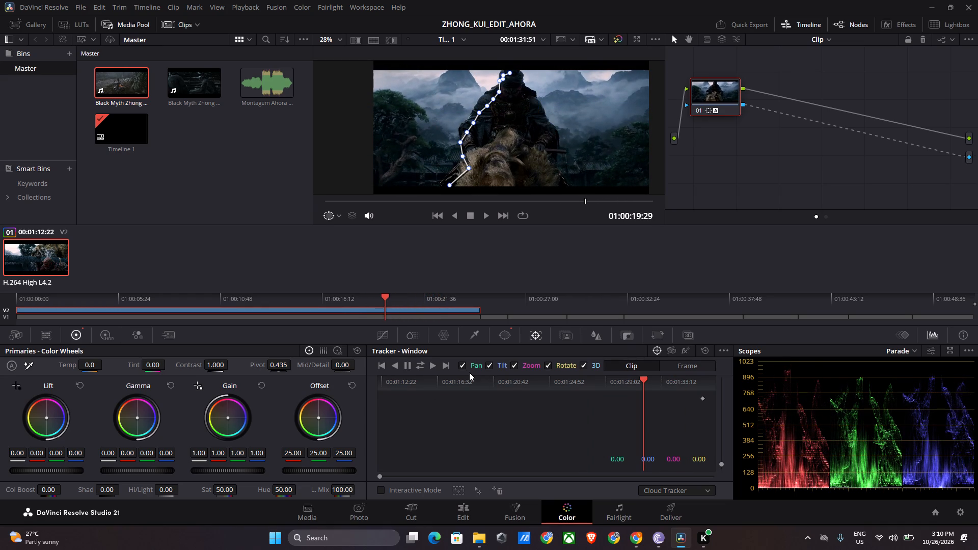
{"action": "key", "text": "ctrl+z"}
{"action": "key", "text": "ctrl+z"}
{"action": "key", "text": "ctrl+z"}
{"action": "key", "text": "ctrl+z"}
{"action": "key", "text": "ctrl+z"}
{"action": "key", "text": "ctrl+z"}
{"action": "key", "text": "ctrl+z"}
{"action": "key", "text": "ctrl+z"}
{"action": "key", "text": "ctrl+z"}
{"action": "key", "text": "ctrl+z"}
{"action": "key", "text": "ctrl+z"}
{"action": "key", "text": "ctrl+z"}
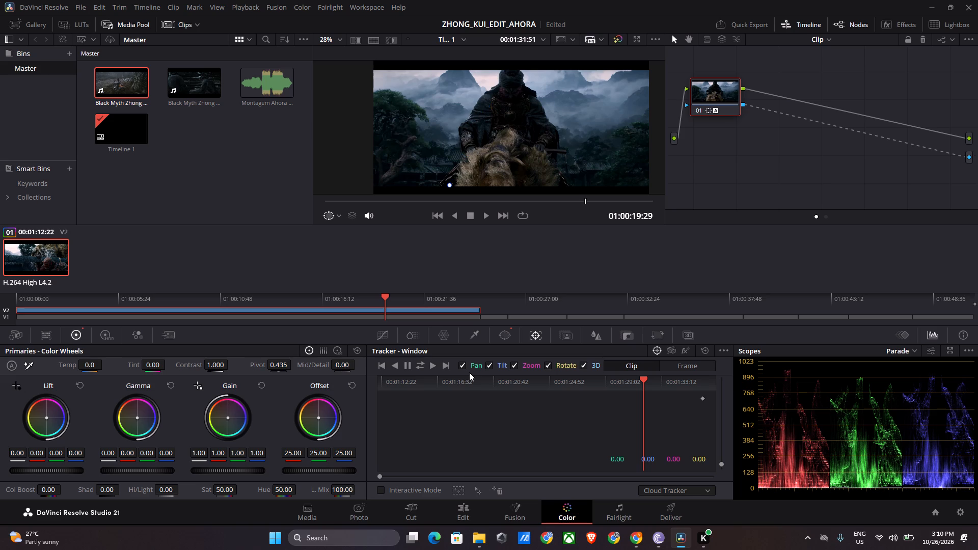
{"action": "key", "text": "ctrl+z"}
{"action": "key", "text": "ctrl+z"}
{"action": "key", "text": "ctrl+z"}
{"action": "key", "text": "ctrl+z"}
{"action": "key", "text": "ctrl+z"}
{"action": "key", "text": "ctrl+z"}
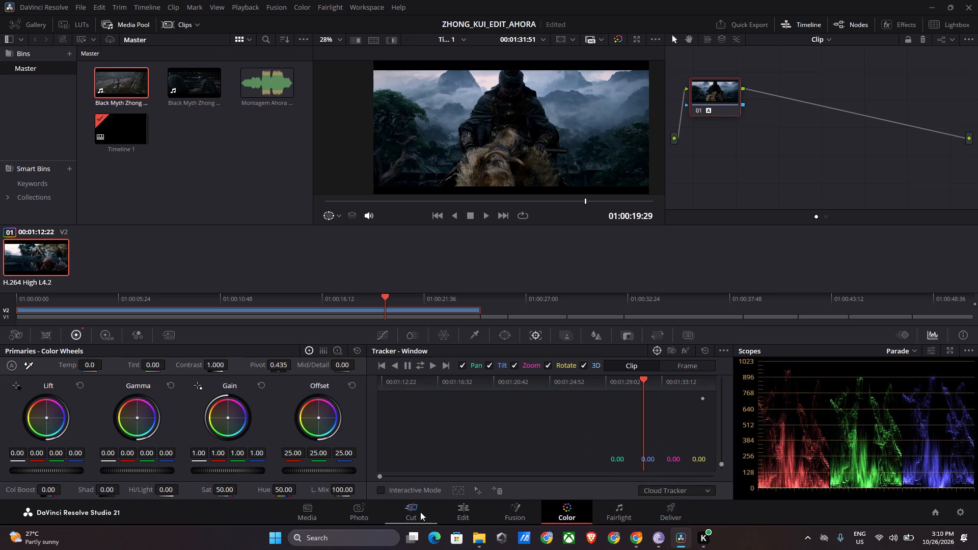
Switch to the Edit page and enable the Video 1 track.
{"action": "left_click", "coordinate": [458, 511]}
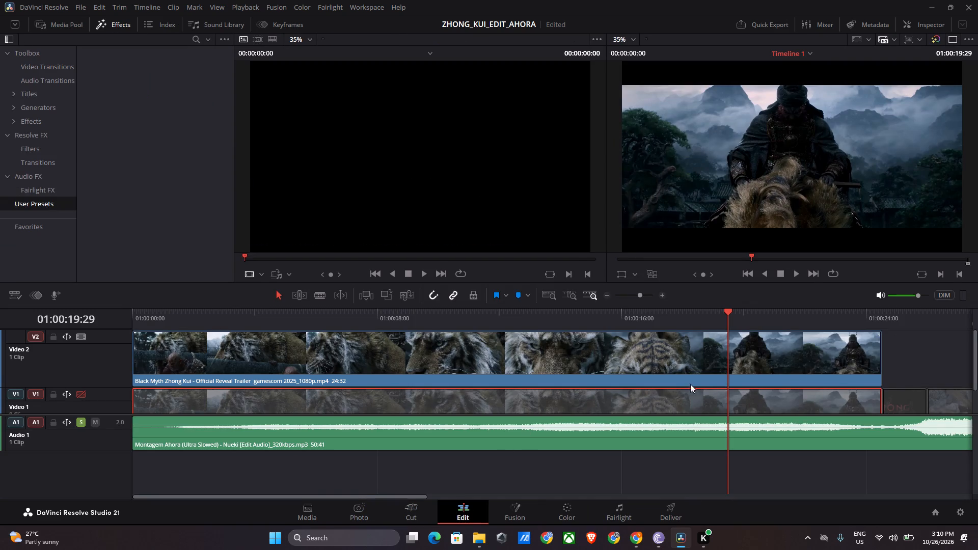
{"action": "scroll", "coordinate": [640, 382], "scroll_direction": "down", "scroll_amount": 2}
{"action": "scroll", "coordinate": [174, 396], "scroll_direction": "up", "scroll_amount": 1}
{"action": "scroll", "coordinate": [602, 377], "scroll_direction": "down", "scroll_amount": 1}
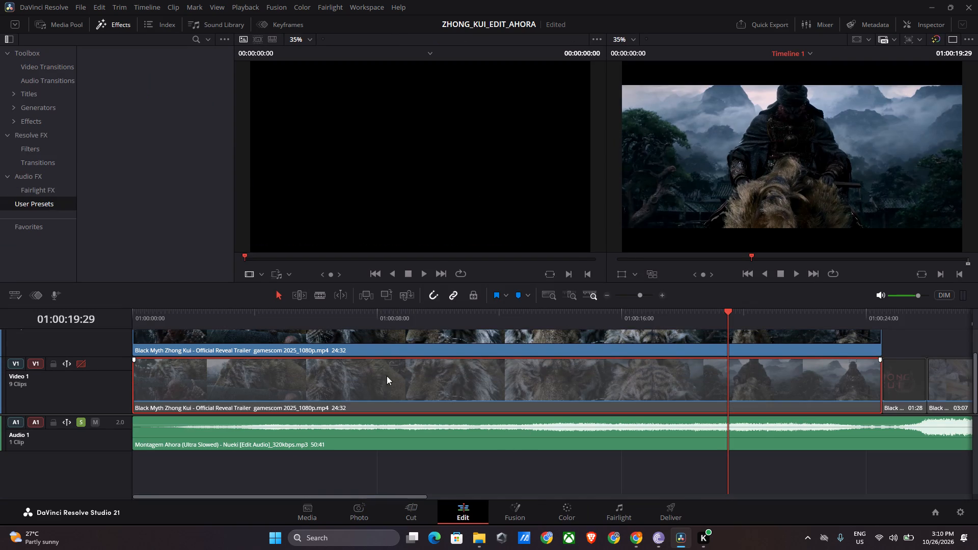
{"action": "left_click", "coordinate": [81, 365]}
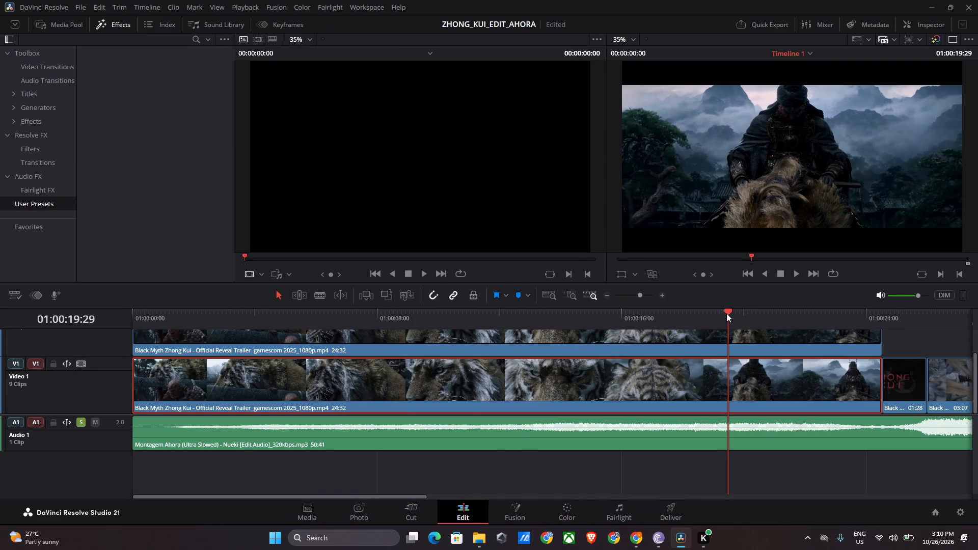
Find the moment the rider comes into view above the tiger and split the Video 1 trailer clip at 01:00:18:38.
{"action": "left_click_drag", "start_coordinate": [727, 312], "coordinate": [666, 309]}
{"action": "middle_click_drag", "start_coordinate": [800, 373], "coordinate": [791, 400]}
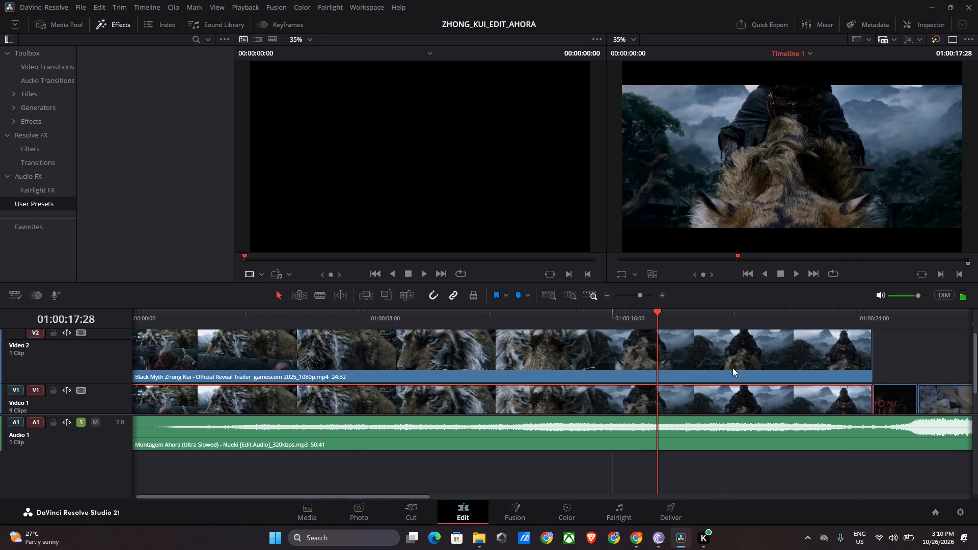
{"action": "left_click_drag", "start_coordinate": [653, 310], "coordinate": [709, 328]}
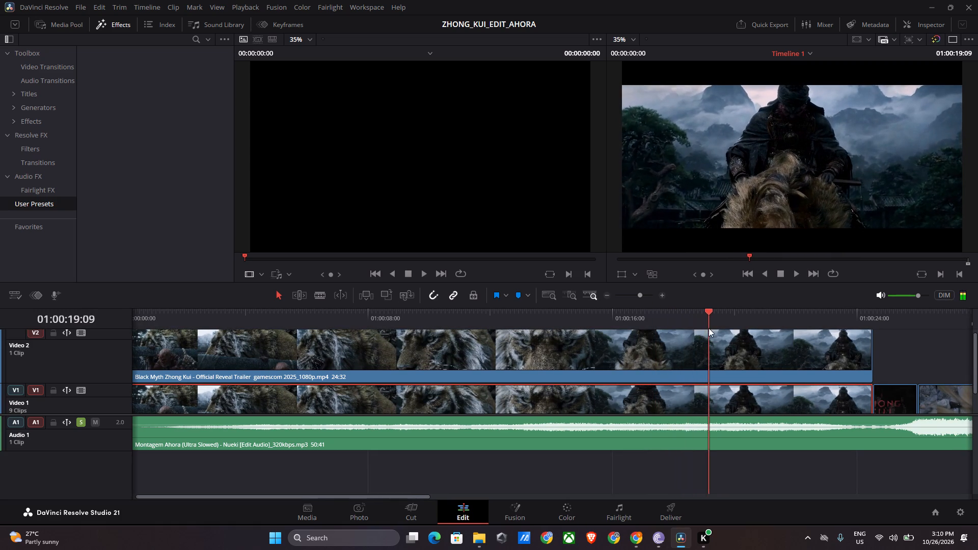
{"action": "left_click_drag", "start_coordinate": [709, 328], "coordinate": [810, 346]}
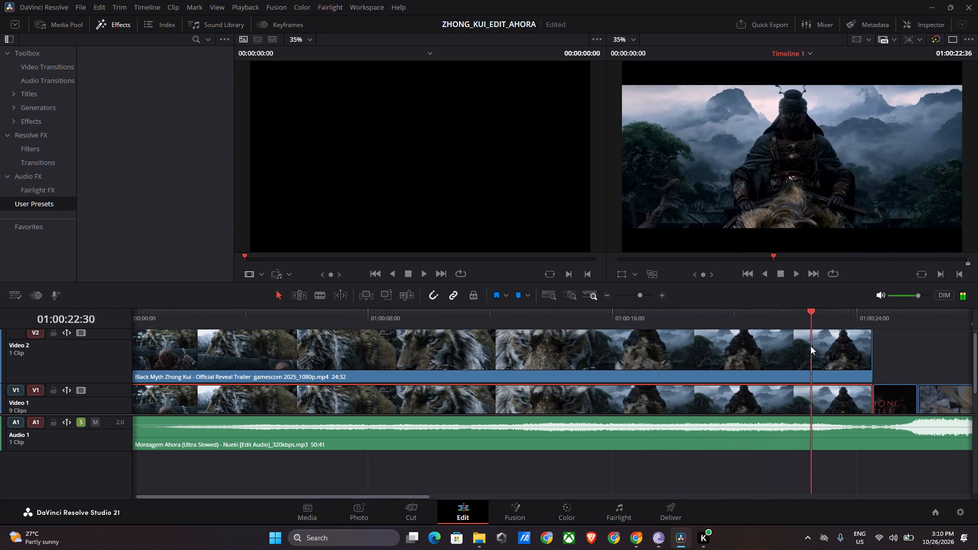
{"action": "left_click_drag", "start_coordinate": [810, 346], "coordinate": [716, 336]}
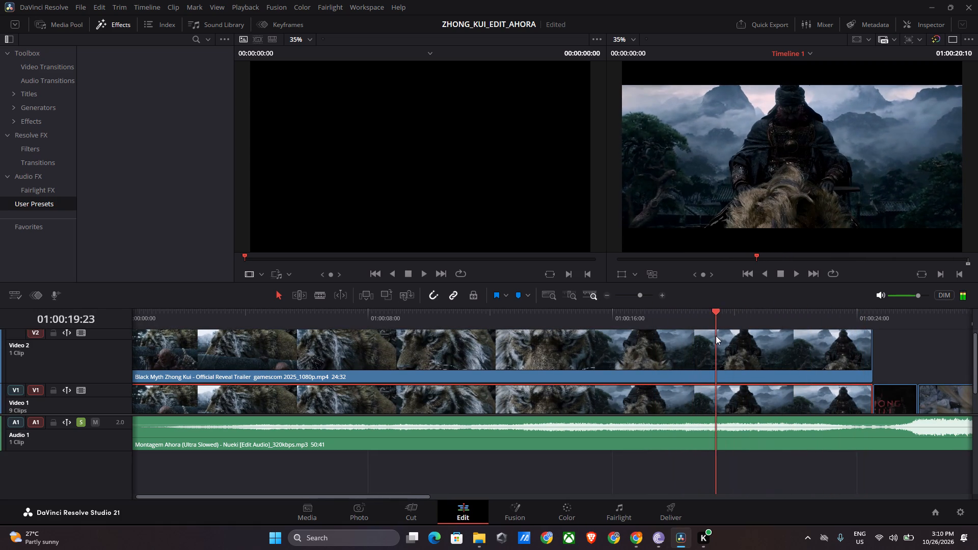
{"action": "left_click_drag", "start_coordinate": [716, 336], "coordinate": [715, 331]}
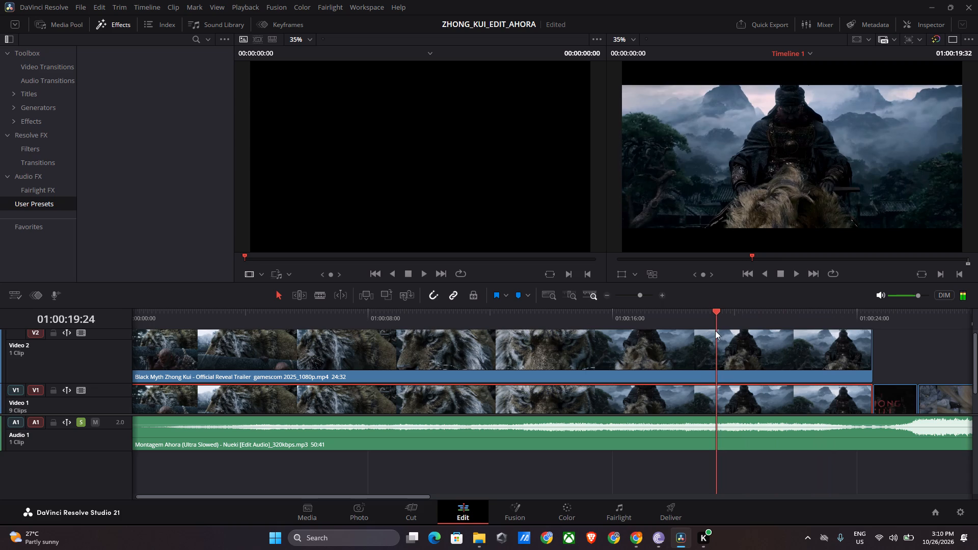
{"action": "left_click_drag", "start_coordinate": [715, 331], "coordinate": [814, 344]}
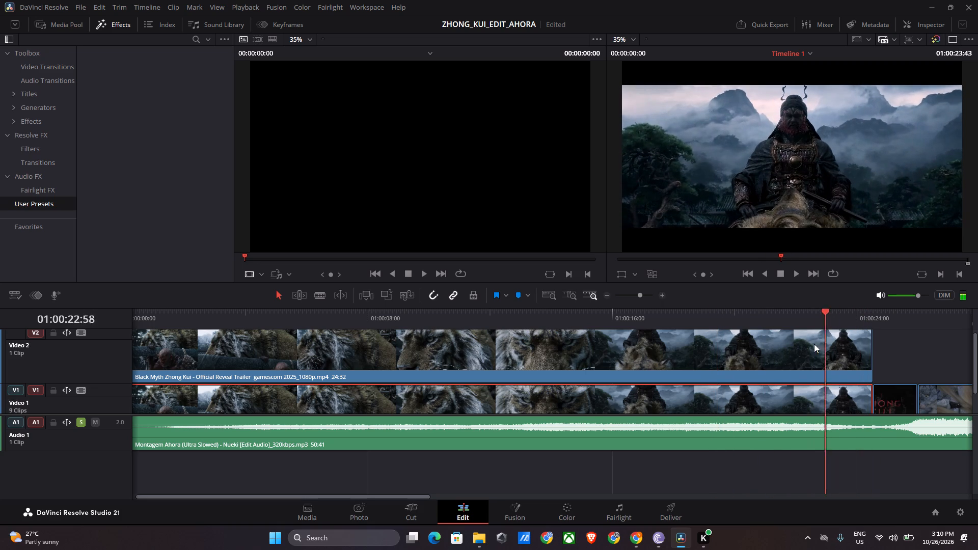
{"action": "left_click_drag", "start_coordinate": [814, 344], "coordinate": [693, 321]}
{"action": "scroll", "coordinate": [725, 375], "scroll_direction": "up", "scroll_amount": 3}
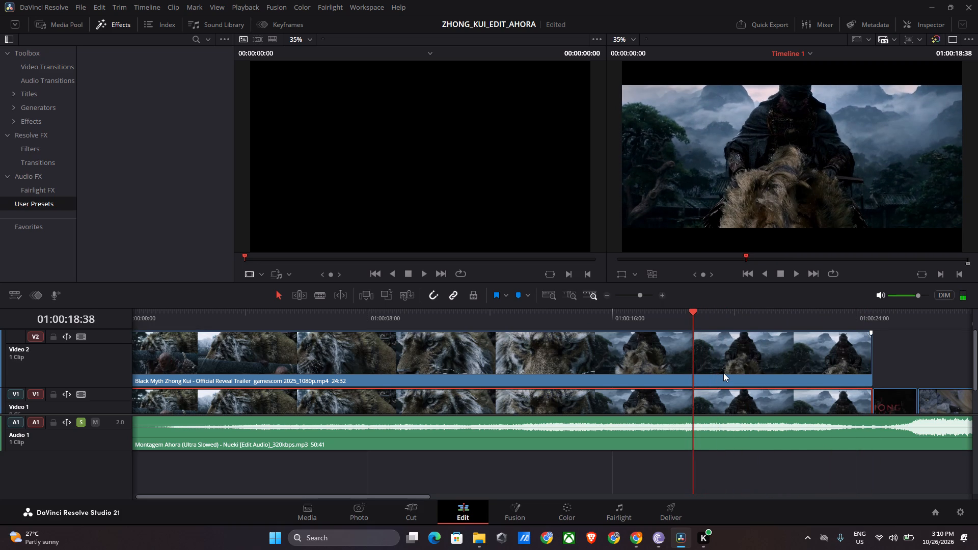
{"action": "key", "text": "ctrl+b"}
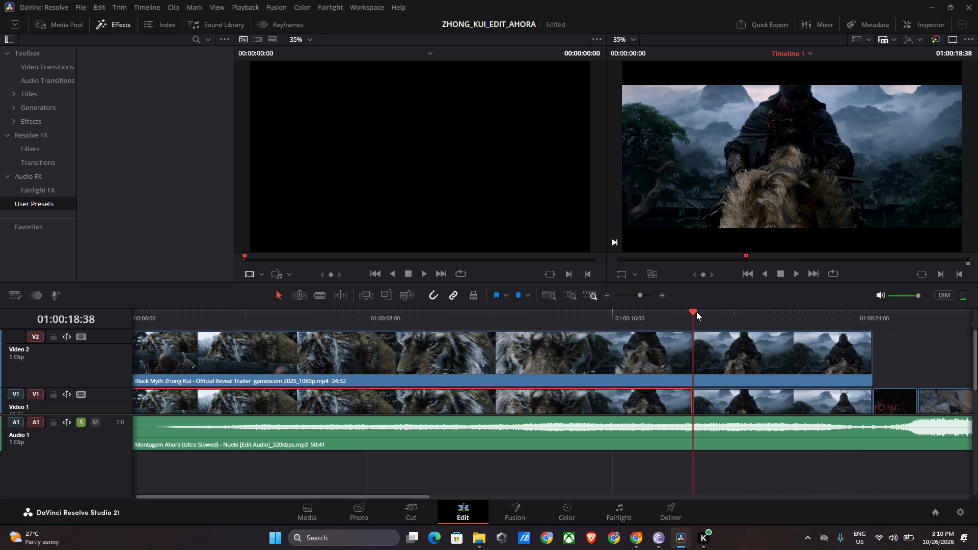
Delete the full-length trailer clip from Video 2.
{"action": "left_click", "coordinate": [692, 311]}
{"action": "scroll", "coordinate": [727, 352], "scroll_direction": "up", "scroll_amount": 3}
{"action": "scroll", "coordinate": [726, 352], "scroll_direction": "down", "scroll_amount": 2}
{"action": "scroll", "coordinate": [725, 352], "scroll_direction": "up", "scroll_amount": 1}
{"action": "left_click", "coordinate": [702, 345]}
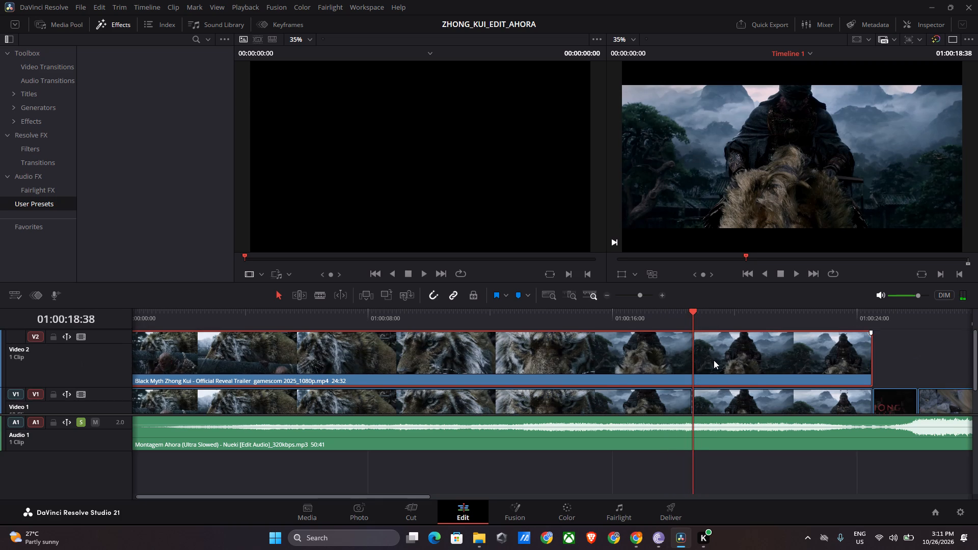
{"action": "key", "text": "BackSpace"}
Duplicate the Video 1 segment between the new cut and the title clip onto Video 2, directly above the original.
{"action": "scroll", "coordinate": [694, 326], "scroll_direction": "down", "scroll_amount": 1}
{"action": "left_click", "coordinate": [771, 403]}
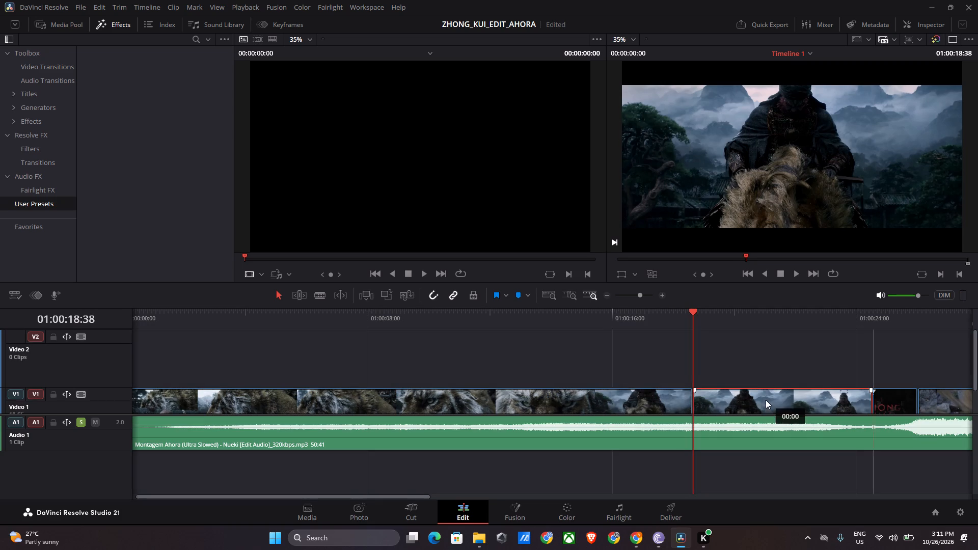
{"action": "scroll", "coordinate": [765, 366], "scroll_direction": "down", "scroll_amount": 2}
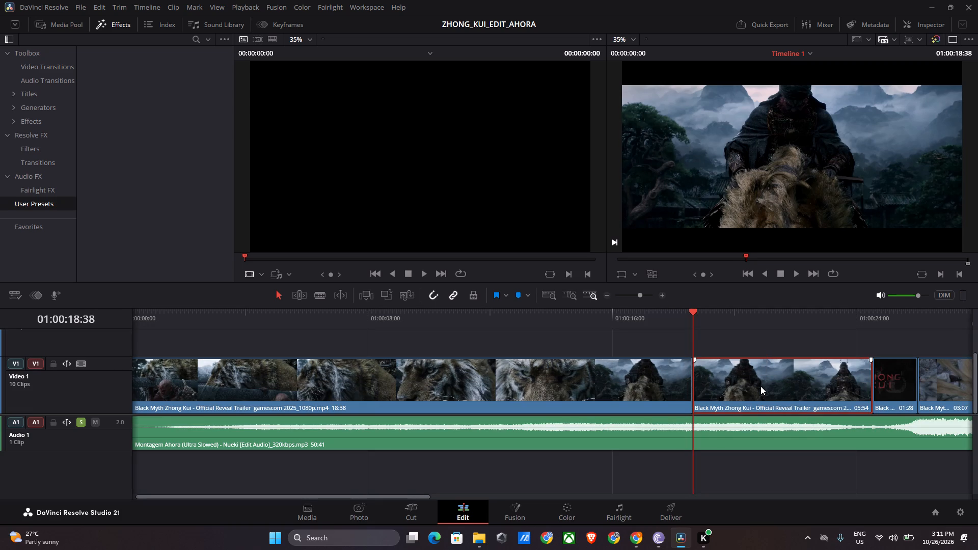
{"action": "left_click_drag", "start_coordinate": [760, 386], "coordinate": [759, 350], "text": "alt"}
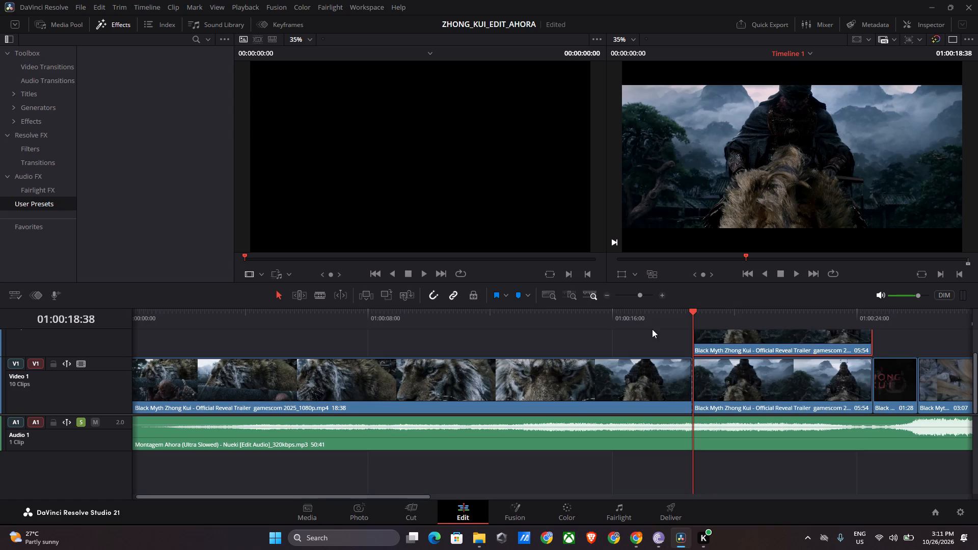
Disable the Video 1 track and return to the Color page.
{"action": "left_click", "coordinate": [741, 387]}
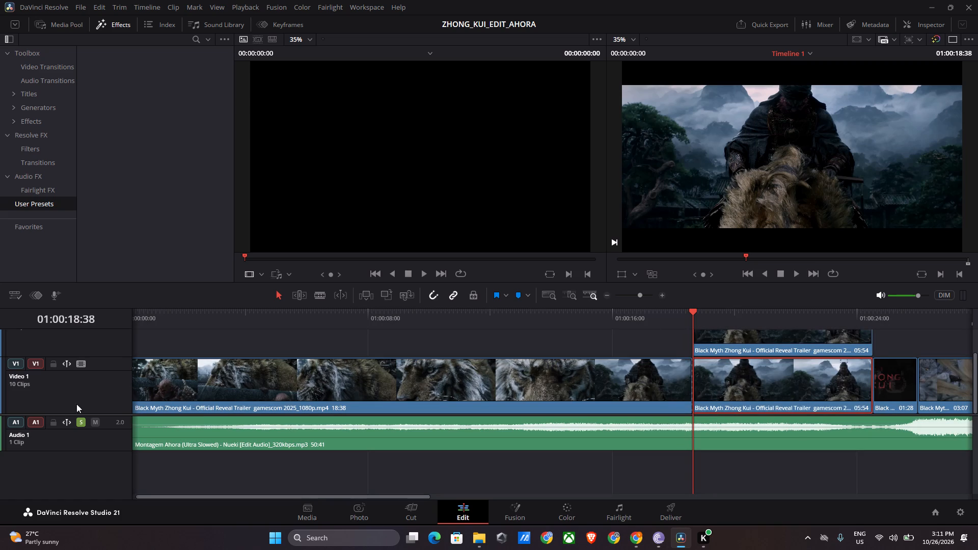
{"action": "left_click", "coordinate": [83, 366]}
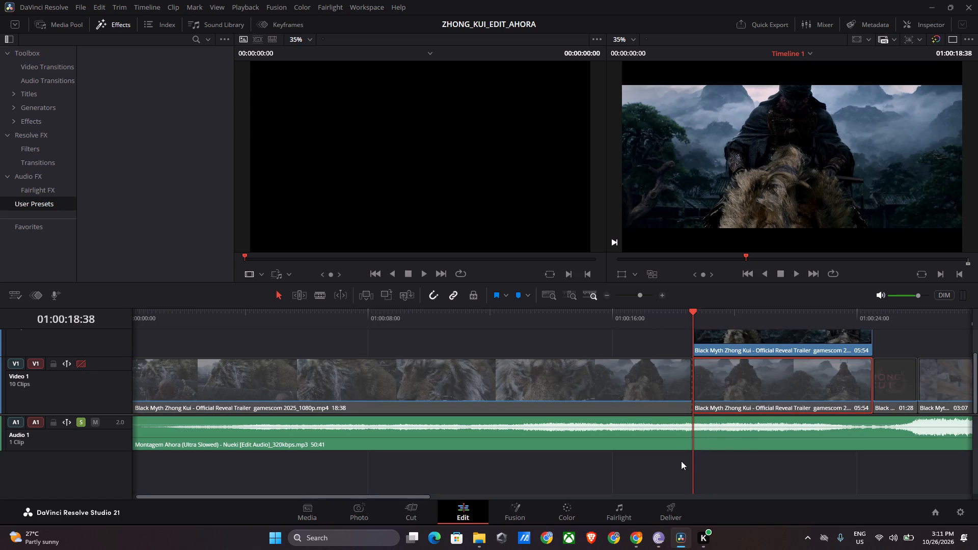
{"action": "left_click", "coordinate": [555, 517]}
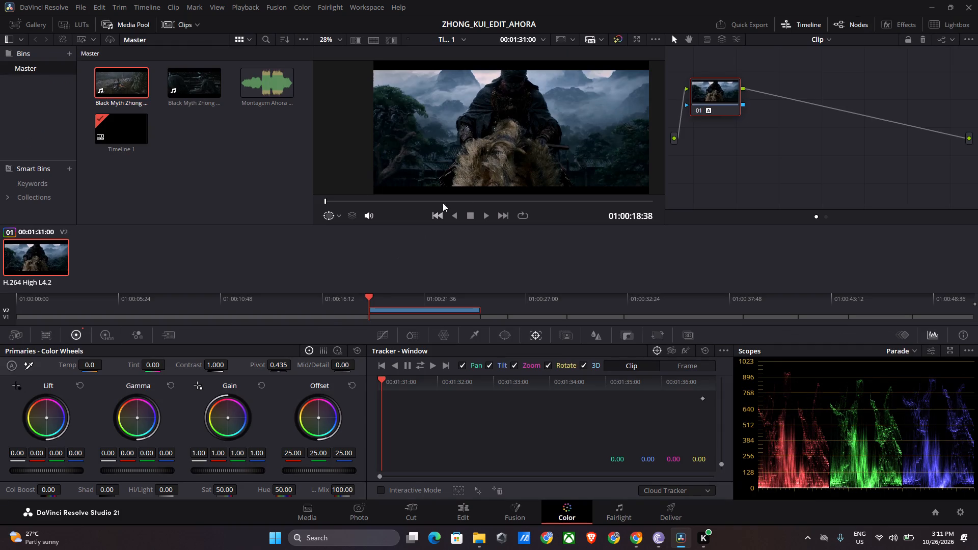
Add an alpha output to the node graph and connect it to node 01's alpha output.
{"action": "right_click", "coordinate": [803, 137]}
{"action": "left_click", "coordinate": [839, 187]}
{"action": "left_click_drag", "start_coordinate": [969, 155], "coordinate": [741, 107]}
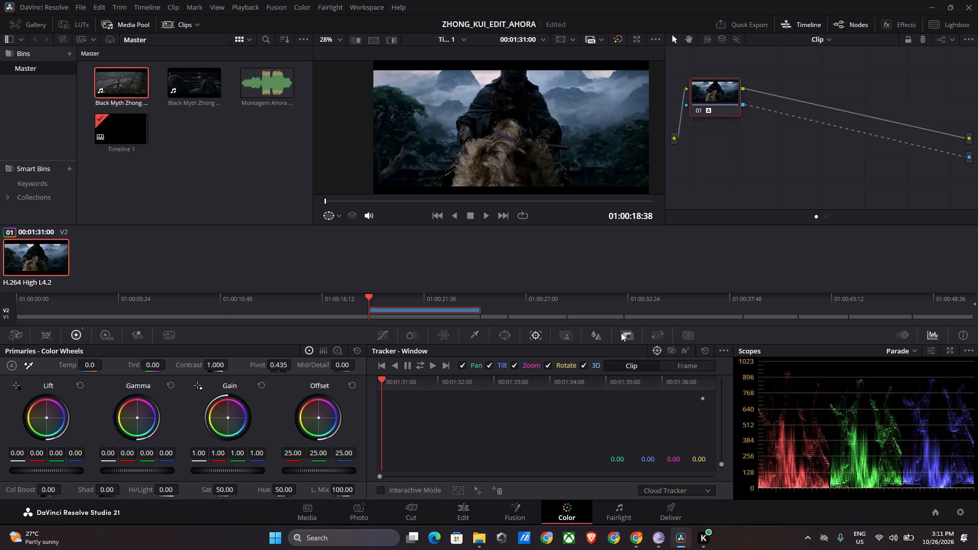
Activate a curve window and trace from the picture's lower edge up the tiger's picture-left side to the rider's elbow.
{"action": "left_click", "coordinate": [507, 338]}
{"action": "left_click", "coordinate": [390, 473]}
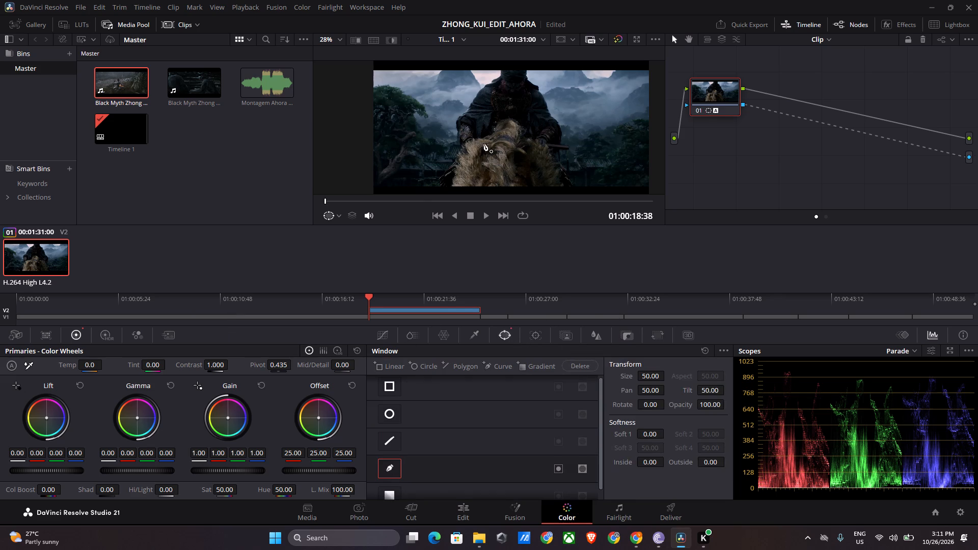
{"action": "scroll", "coordinate": [496, 137], "scroll_direction": "up", "scroll_amount": 20}
{"action": "scroll", "coordinate": [496, 137], "scroll_direction": "up", "scroll_amount": 5}
{"action": "scroll", "coordinate": [487, 147], "scroll_direction": "down", "scroll_amount": 20}
{"action": "middle_click_drag", "start_coordinate": [490, 161], "coordinate": [502, 130]}
{"action": "scroll", "coordinate": [501, 133], "scroll_direction": "up", "scroll_amount": 5}
{"action": "left_click", "coordinate": [424, 186]}
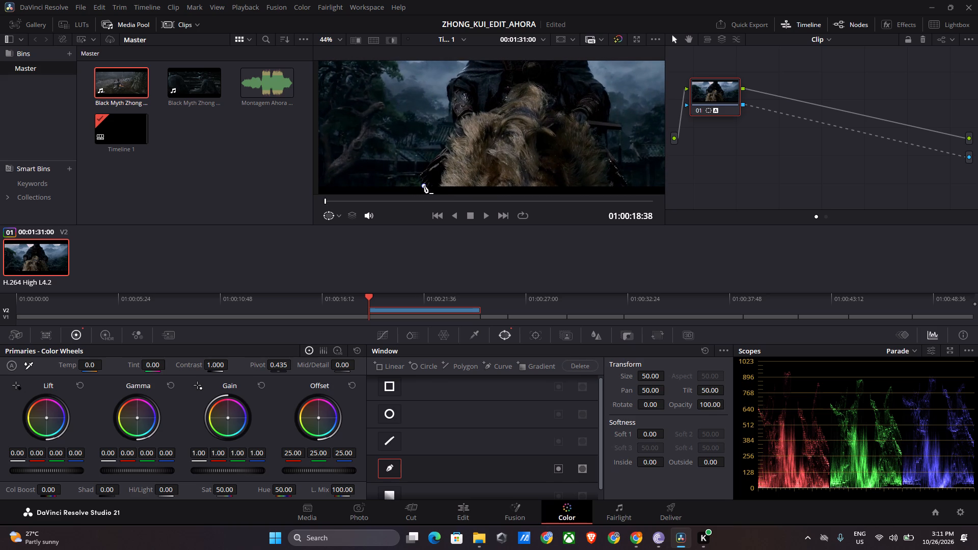
{"action": "left_click", "coordinate": [420, 172]}
{"action": "left_click", "coordinate": [433, 162]}
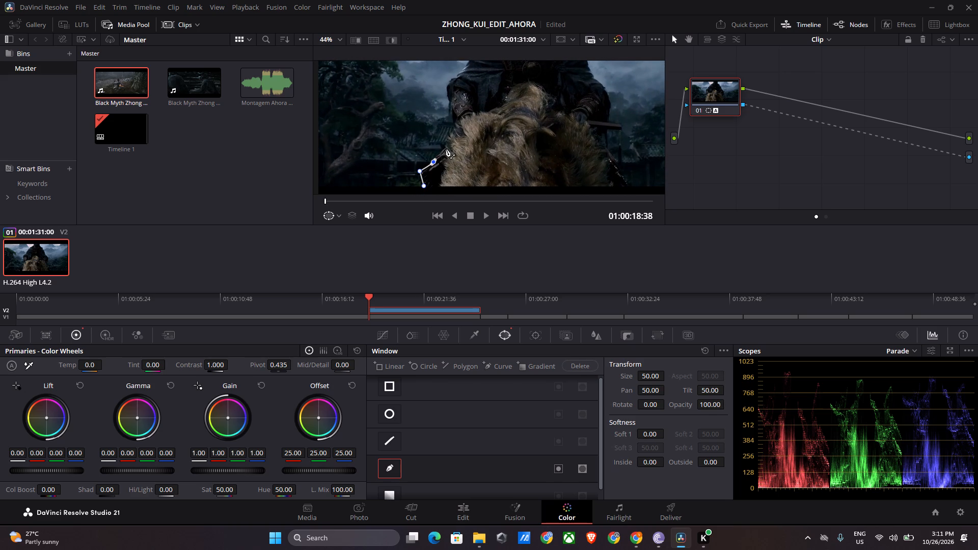
{"action": "left_click", "coordinate": [445, 149]}
{"action": "left_click", "coordinate": [457, 121]}
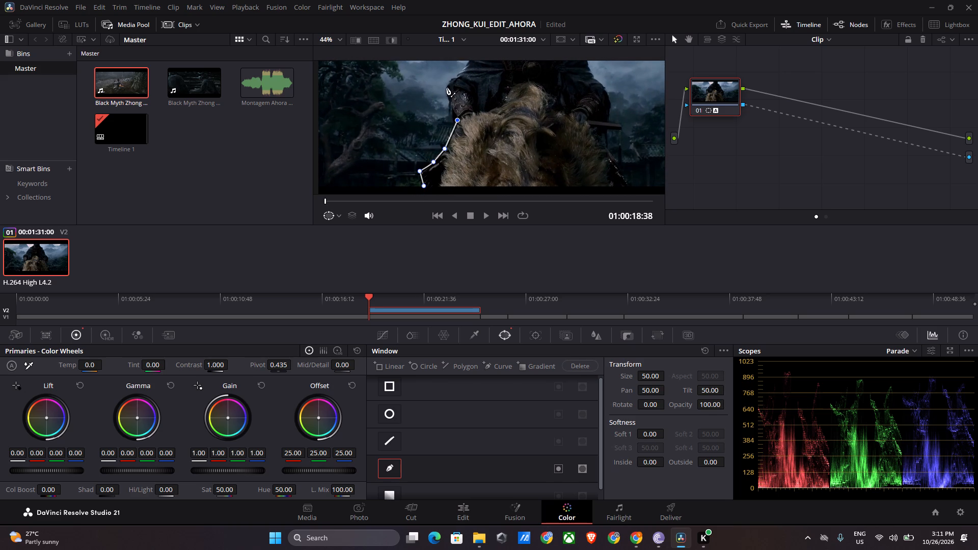
{"action": "left_click", "coordinate": [446, 87]}
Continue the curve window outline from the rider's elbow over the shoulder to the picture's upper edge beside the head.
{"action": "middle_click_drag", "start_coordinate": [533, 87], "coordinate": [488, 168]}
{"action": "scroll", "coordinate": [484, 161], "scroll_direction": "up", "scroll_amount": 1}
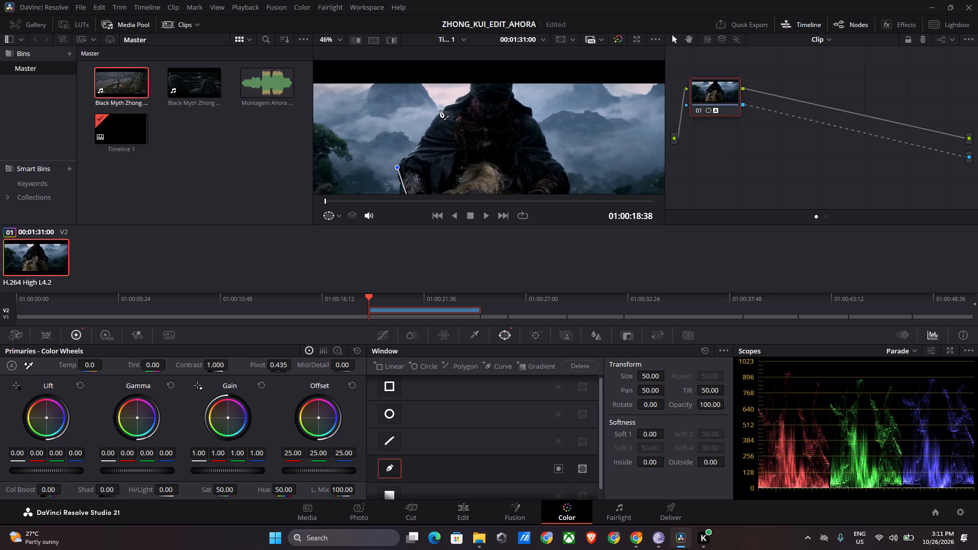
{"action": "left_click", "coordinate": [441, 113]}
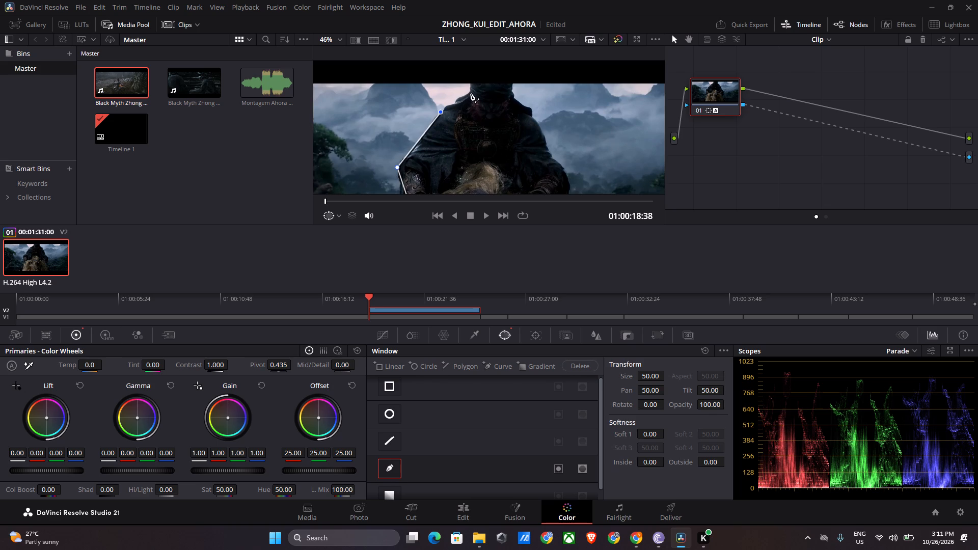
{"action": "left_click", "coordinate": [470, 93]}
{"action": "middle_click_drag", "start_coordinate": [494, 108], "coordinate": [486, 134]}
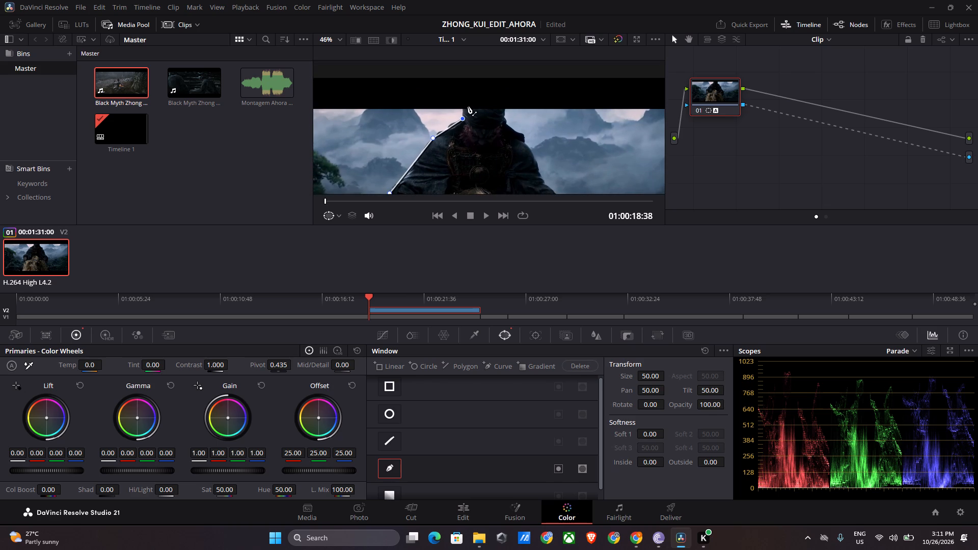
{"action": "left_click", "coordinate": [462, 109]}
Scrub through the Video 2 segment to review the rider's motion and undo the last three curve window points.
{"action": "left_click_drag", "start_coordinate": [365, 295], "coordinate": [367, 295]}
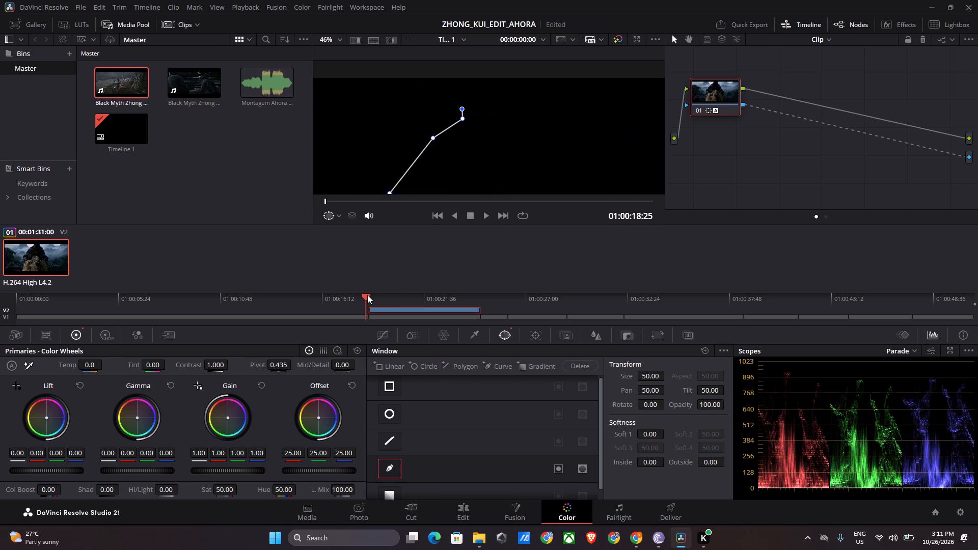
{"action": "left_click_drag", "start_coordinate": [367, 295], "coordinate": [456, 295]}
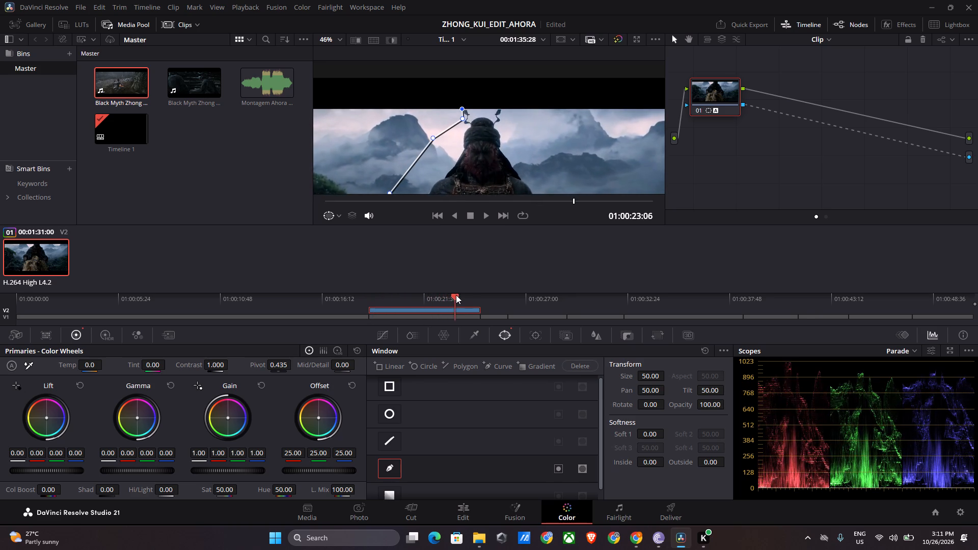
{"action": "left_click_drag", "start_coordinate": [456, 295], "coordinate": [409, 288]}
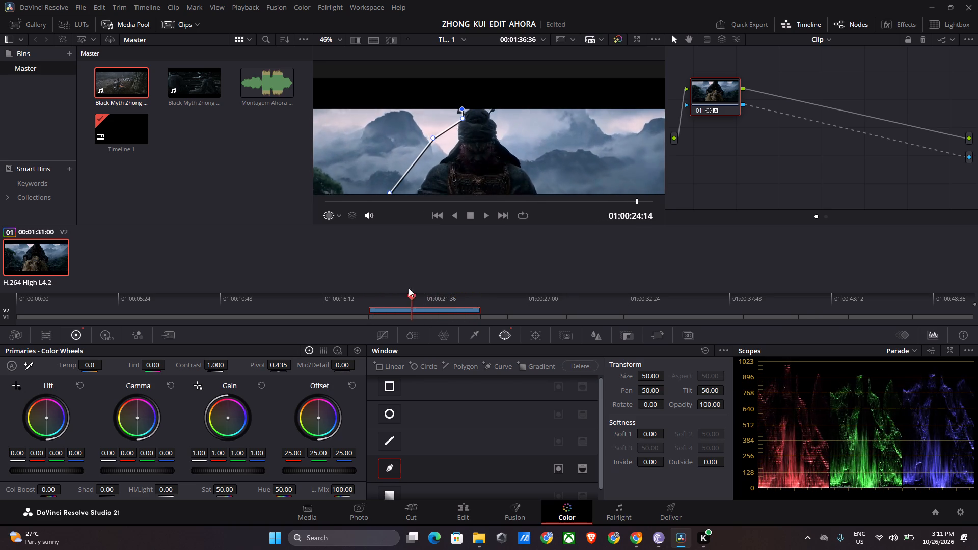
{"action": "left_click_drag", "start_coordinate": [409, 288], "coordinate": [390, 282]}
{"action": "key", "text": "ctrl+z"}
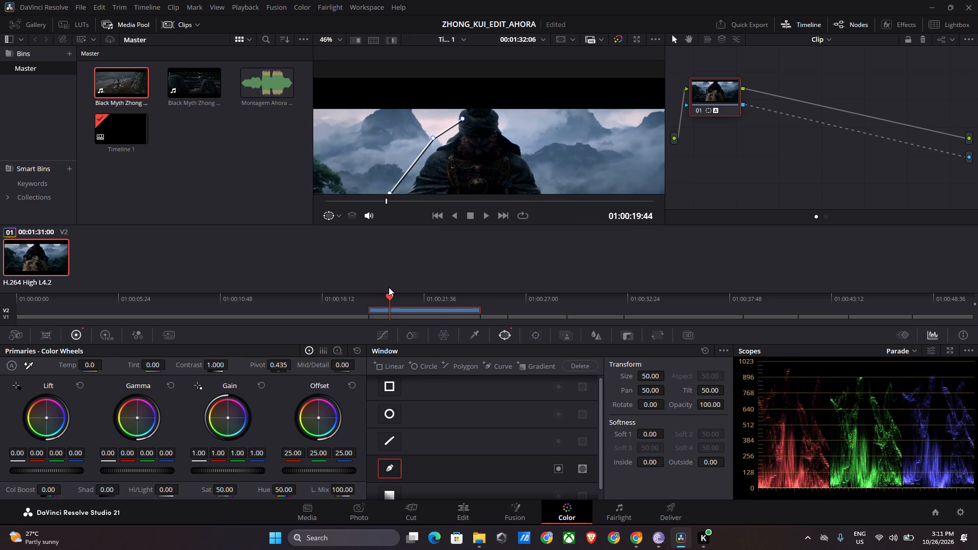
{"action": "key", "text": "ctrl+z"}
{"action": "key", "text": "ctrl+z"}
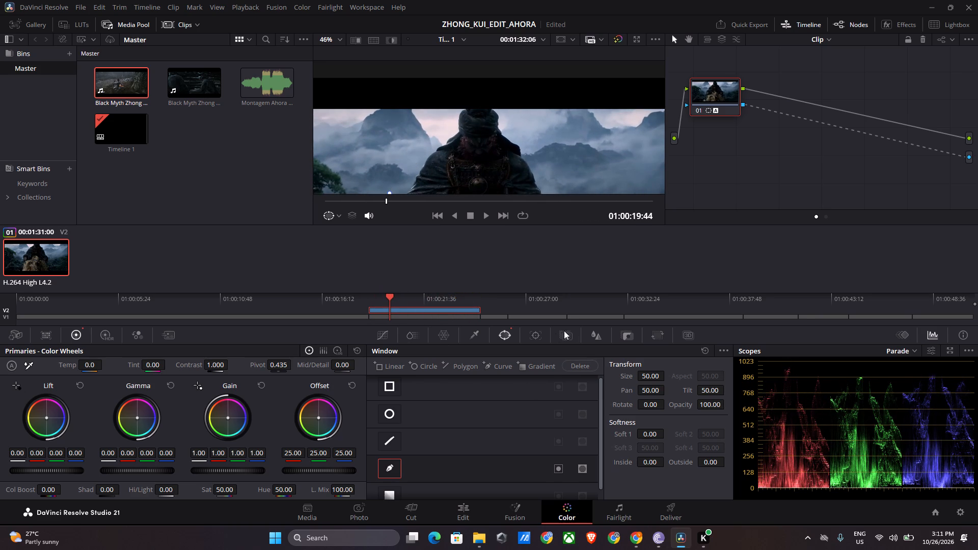
Switch to AI Magic Mask and scrub the segment to the frame at 01:00:22:43.
{"action": "left_click", "coordinate": [567, 335]}
{"action": "scroll", "coordinate": [480, 180], "scroll_direction": "down", "scroll_amount": 10}
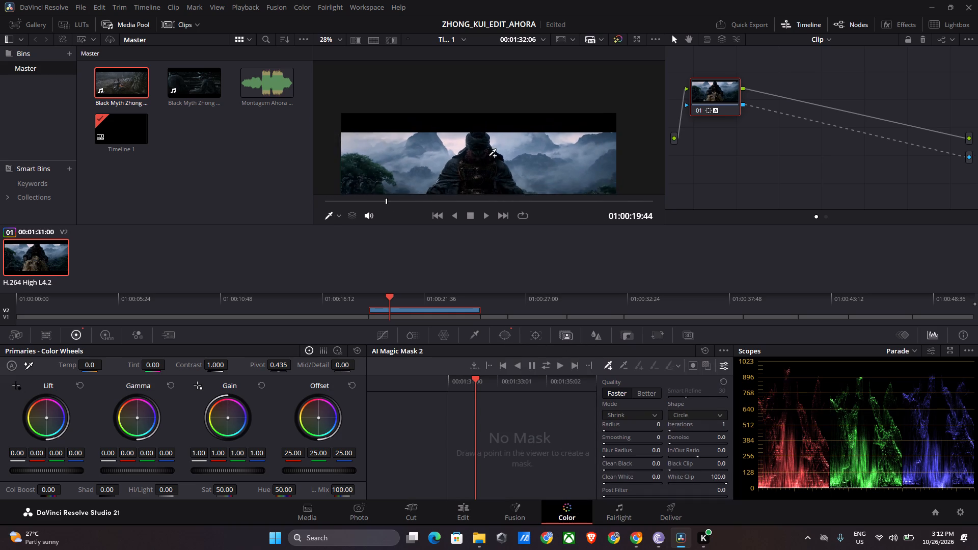
{"action": "scroll", "coordinate": [498, 149], "scroll_direction": "up", "scroll_amount": 5}
{"action": "left_click_drag", "start_coordinate": [387, 295], "coordinate": [467, 300]}
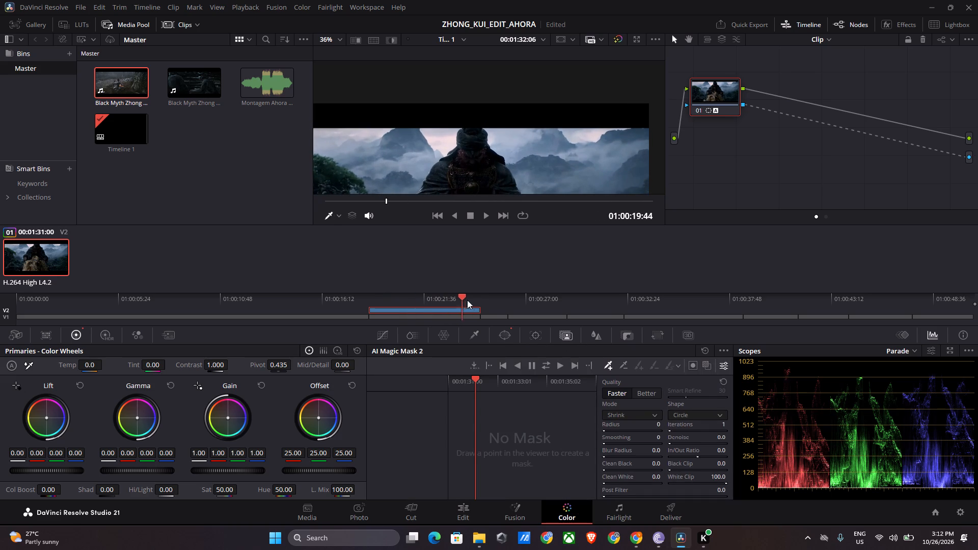
{"action": "left_click_drag", "start_coordinate": [467, 300], "coordinate": [371, 288]}
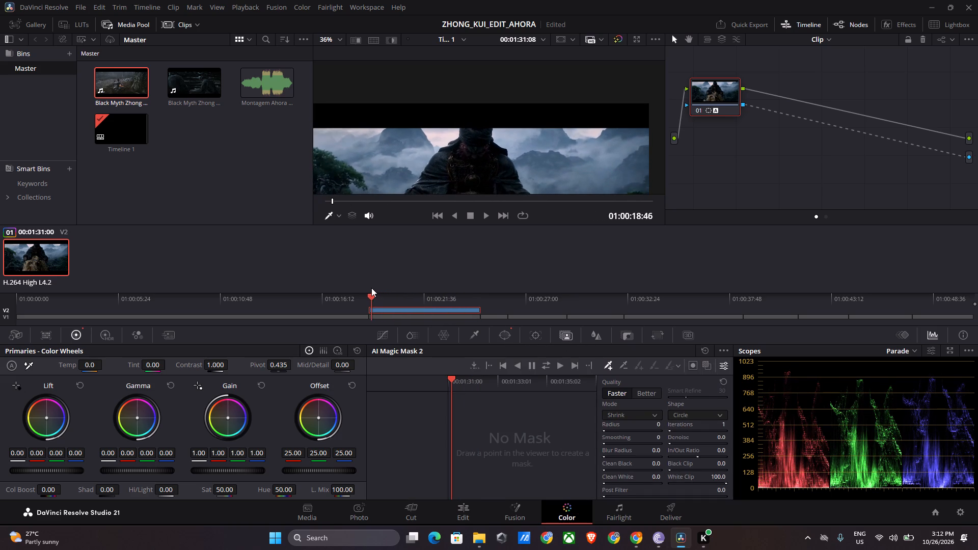
{"action": "left_click_drag", "start_coordinate": [371, 288], "coordinate": [446, 297]}
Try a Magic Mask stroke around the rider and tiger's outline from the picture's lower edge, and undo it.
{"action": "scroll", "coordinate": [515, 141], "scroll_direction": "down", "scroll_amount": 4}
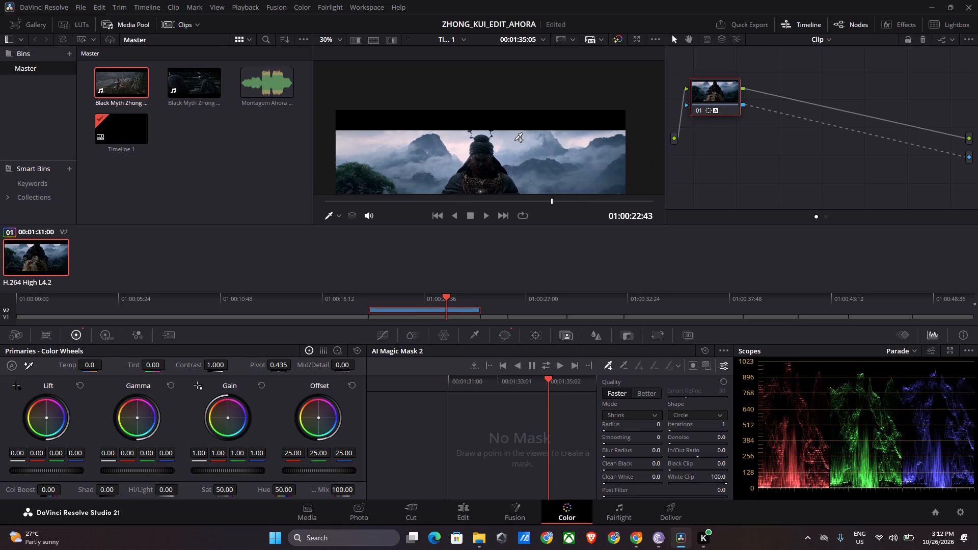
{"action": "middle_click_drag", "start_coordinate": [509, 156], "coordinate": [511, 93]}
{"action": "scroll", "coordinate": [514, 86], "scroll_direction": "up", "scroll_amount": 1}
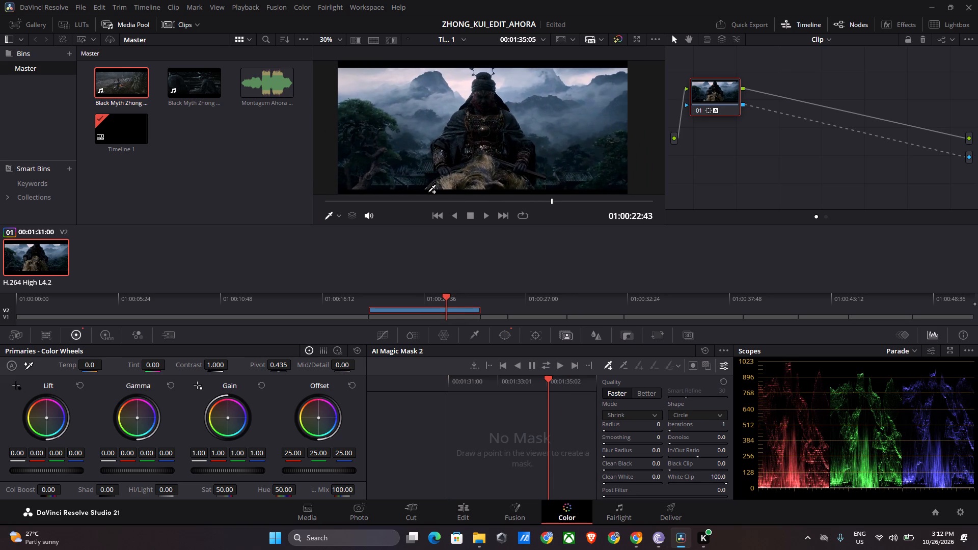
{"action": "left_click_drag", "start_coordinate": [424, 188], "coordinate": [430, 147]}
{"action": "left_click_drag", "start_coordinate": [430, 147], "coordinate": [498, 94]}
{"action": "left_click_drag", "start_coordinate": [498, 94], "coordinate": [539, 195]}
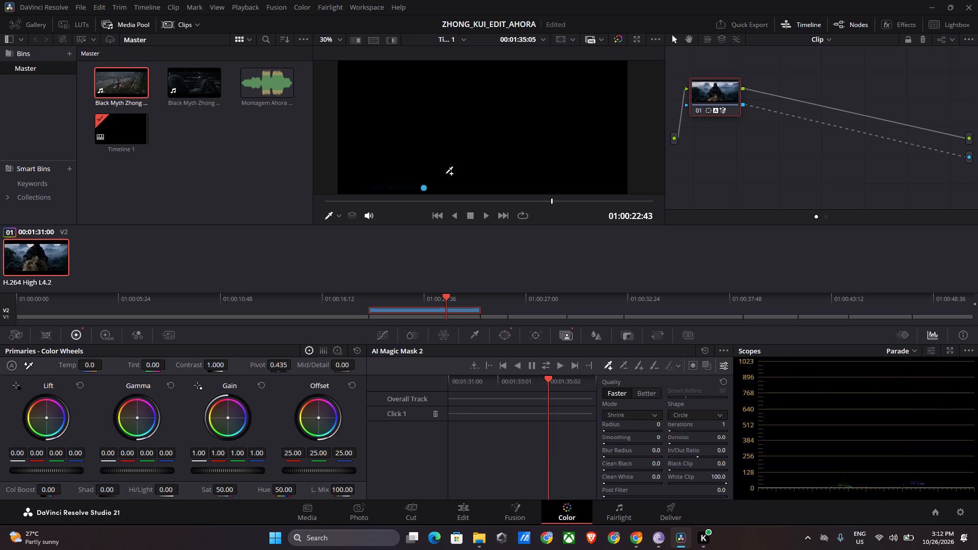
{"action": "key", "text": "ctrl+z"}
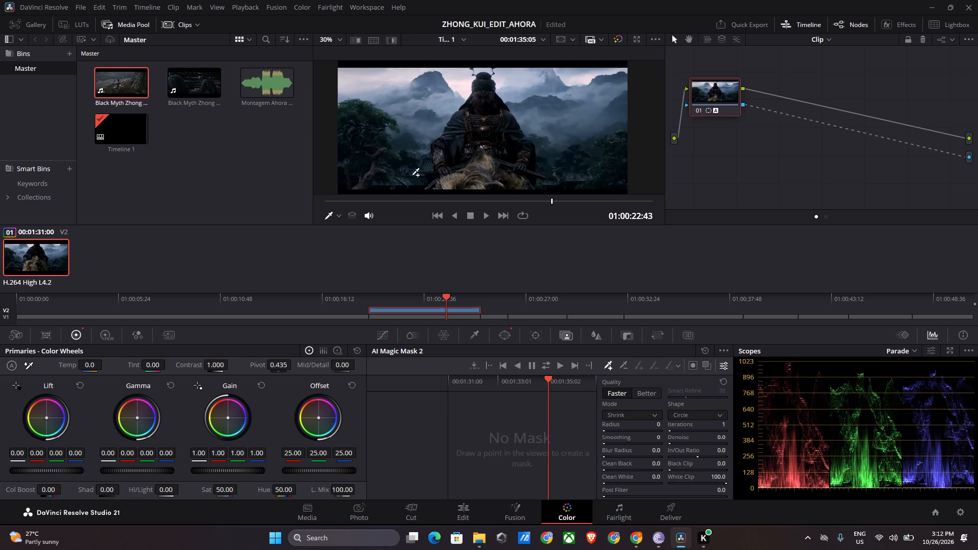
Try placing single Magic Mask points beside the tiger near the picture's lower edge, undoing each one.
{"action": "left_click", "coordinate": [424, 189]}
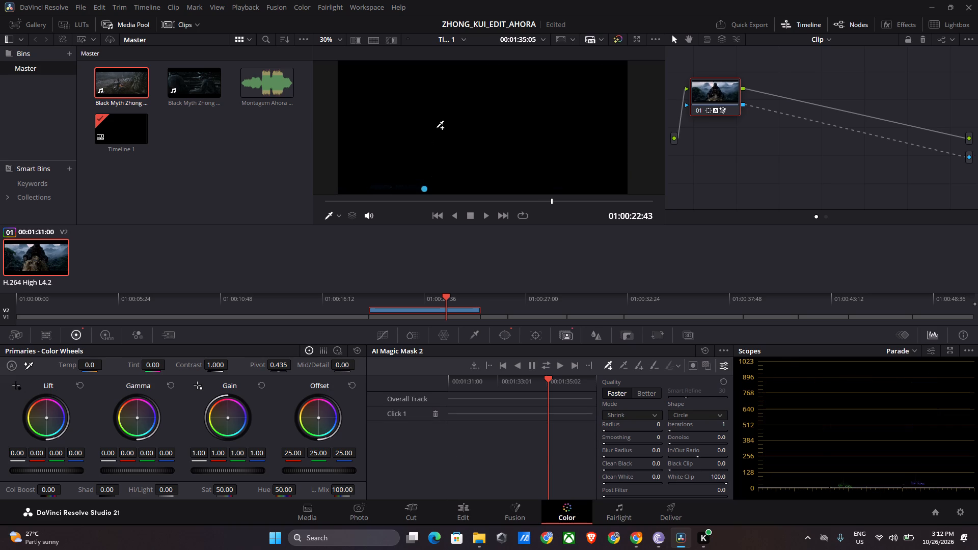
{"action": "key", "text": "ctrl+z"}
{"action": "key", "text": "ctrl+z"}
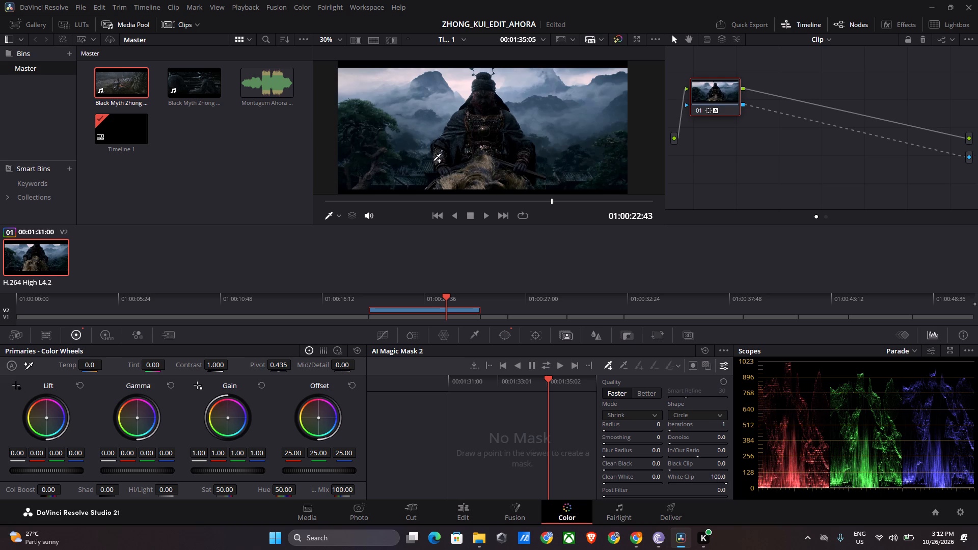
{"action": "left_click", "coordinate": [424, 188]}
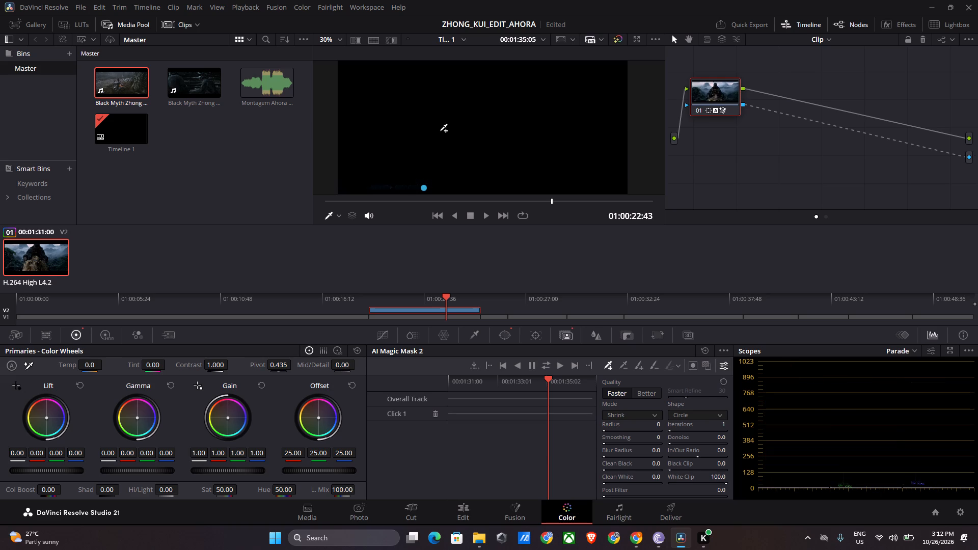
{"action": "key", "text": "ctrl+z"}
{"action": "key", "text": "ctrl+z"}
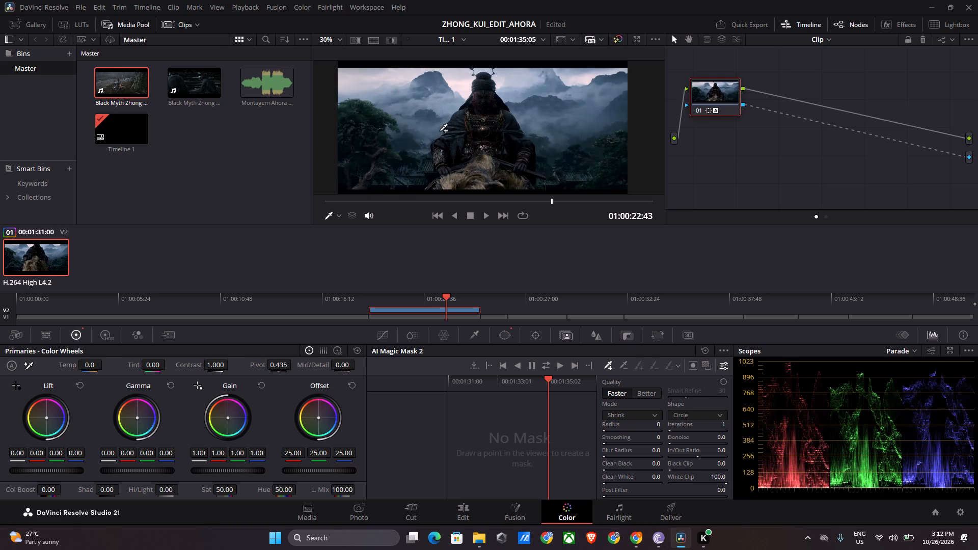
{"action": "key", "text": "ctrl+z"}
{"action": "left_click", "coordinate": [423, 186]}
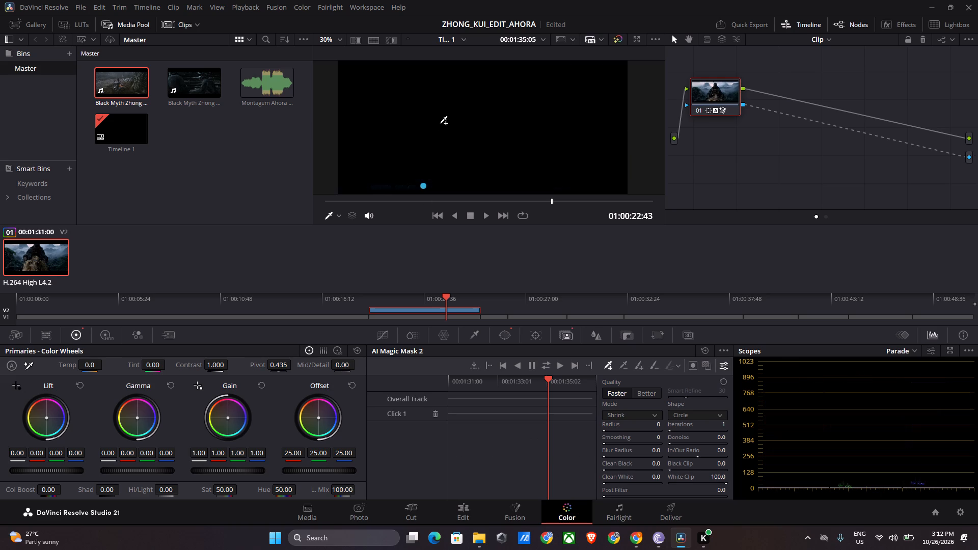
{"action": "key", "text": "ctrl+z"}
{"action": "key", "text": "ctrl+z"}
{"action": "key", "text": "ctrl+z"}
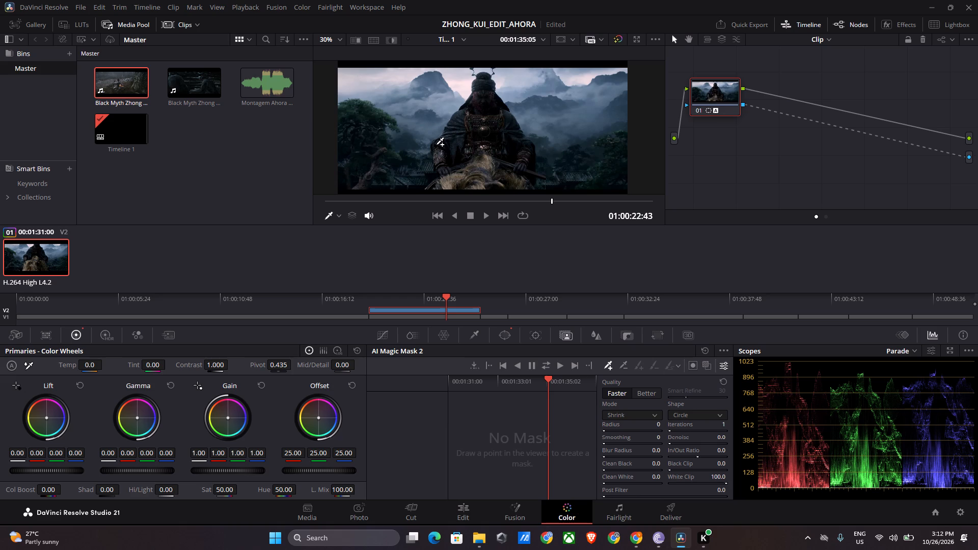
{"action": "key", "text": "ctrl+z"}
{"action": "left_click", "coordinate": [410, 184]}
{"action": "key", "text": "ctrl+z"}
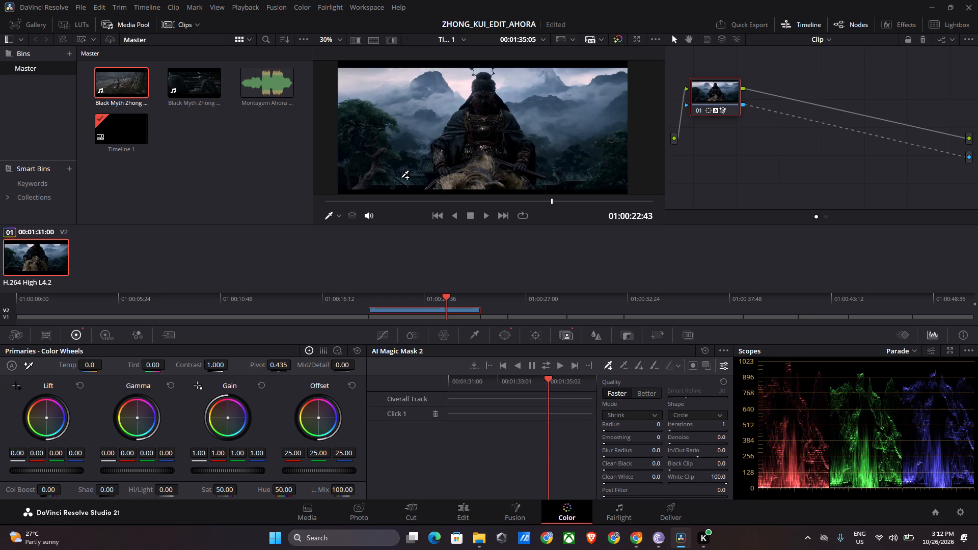
Undo further back to remove the curve window and the alpha output from the node graph.
{"action": "key", "text": "ctrl+z"}
{"action": "key", "text": "ctrl+z"}
{"action": "key", "text": "ctrl+z"}
Add an alpha output to the node graph again and connect node 01's alpha output to it.
{"action": "right_click", "coordinate": [734, 142]}
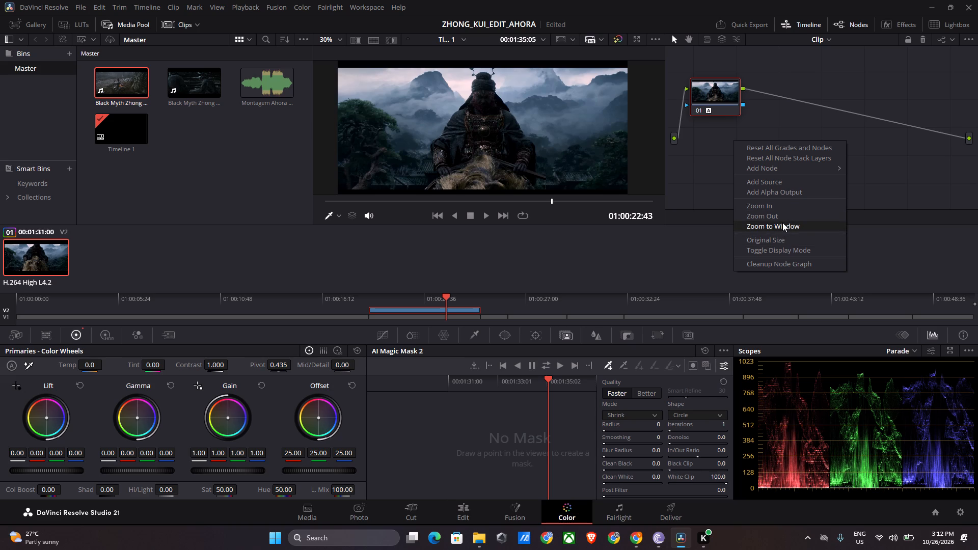
{"action": "left_click", "coordinate": [784, 193]}
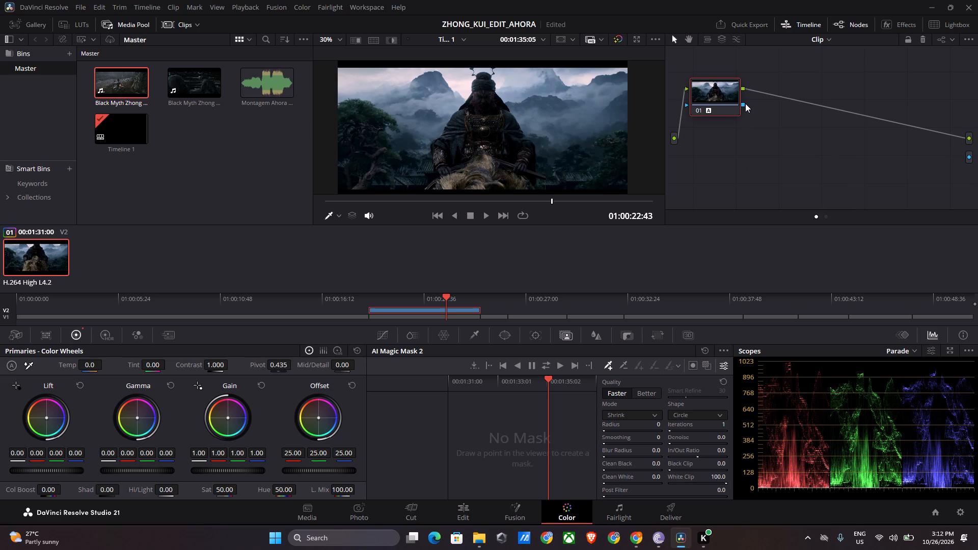
{"action": "left_click_drag", "start_coordinate": [743, 103], "coordinate": [968, 155]}
Add AI Magic Mask points on the rider's chest and face to isolate the rider.
{"action": "left_click", "coordinate": [566, 336]}
{"action": "left_click", "coordinate": [668, 366]}
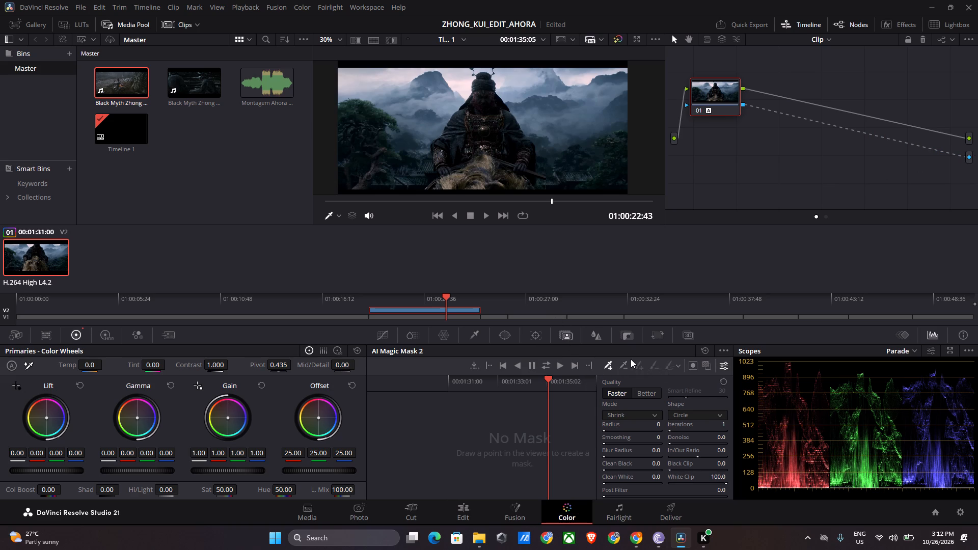
{"action": "left_click", "coordinate": [631, 359]}
{"action": "left_click", "coordinate": [636, 362]}
{"action": "left_click", "coordinate": [466, 134]}
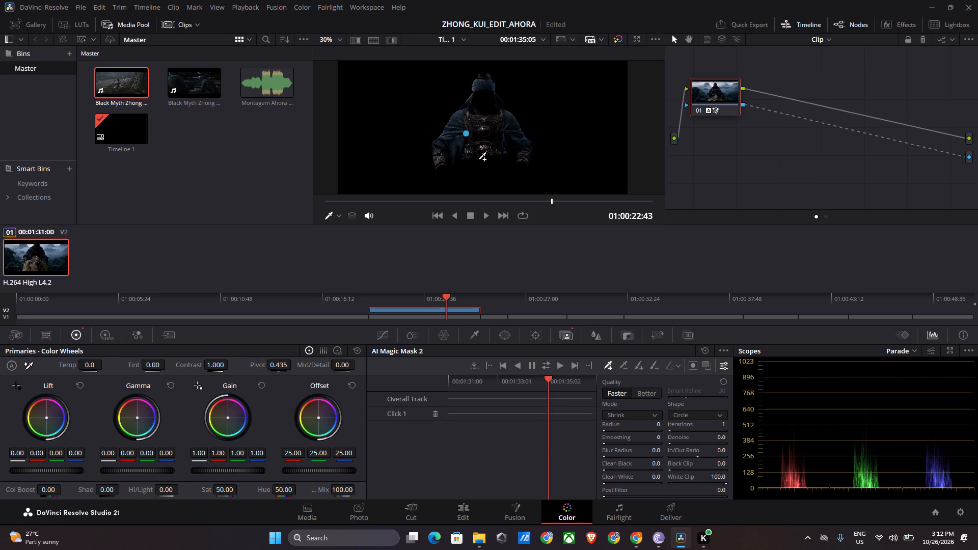
{"action": "left_click", "coordinate": [484, 98]}
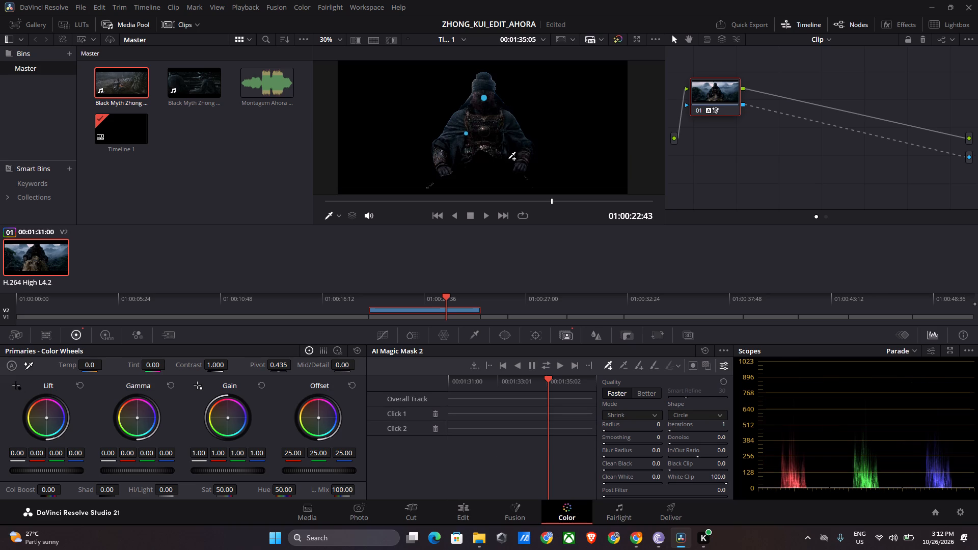
Add Magic Mask points on the tiger's head and on both sides of it near the picture's lower edge to include the tiger.
{"action": "left_click", "coordinate": [484, 176]}
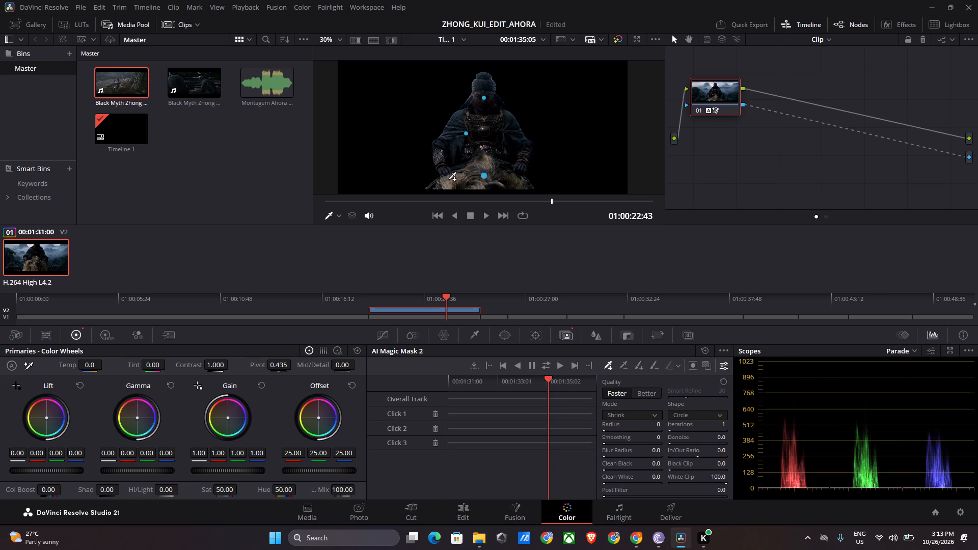
{"action": "left_click", "coordinate": [540, 186]}
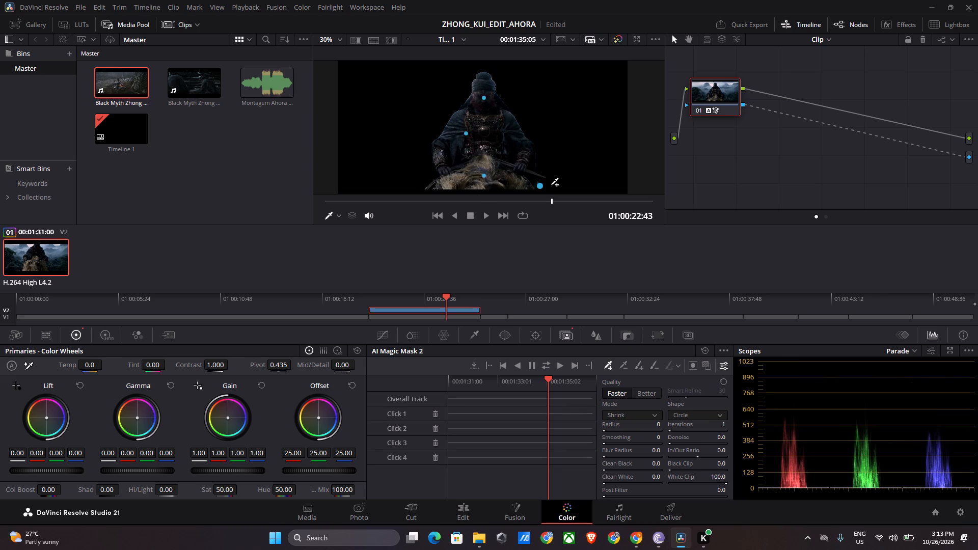
{"action": "left_click", "coordinate": [541, 182]}
{"action": "left_click", "coordinate": [552, 189]}
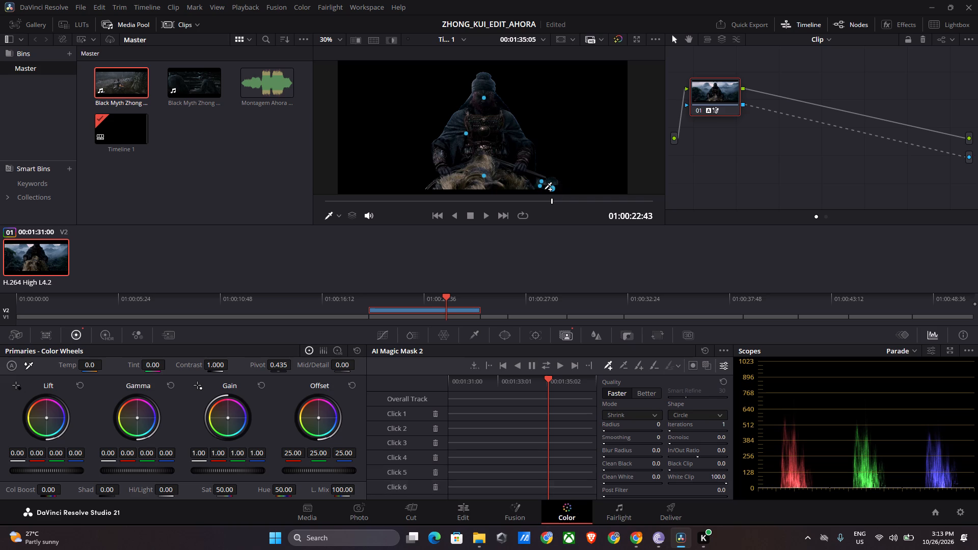
{"action": "left_click", "coordinate": [427, 186]}
{"action": "left_click", "coordinate": [431, 178]}
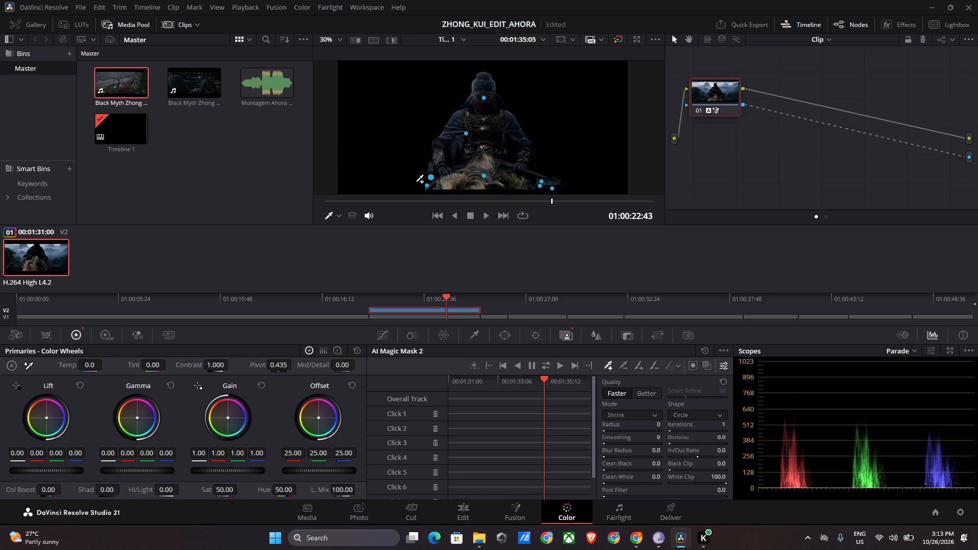
{"action": "left_click", "coordinate": [418, 183]}
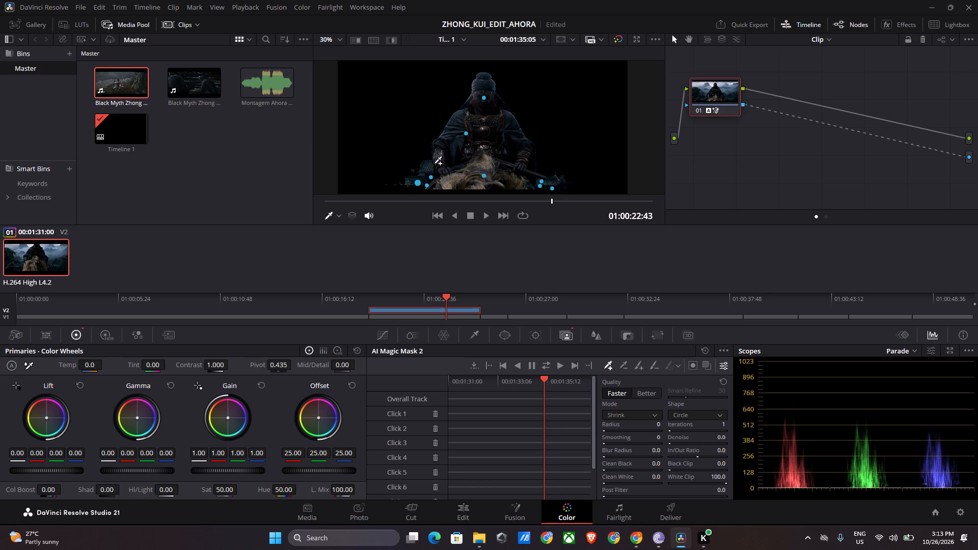
Add three more Magic Mask points on the rider's lower chest and waist to fill in the torso.
{"action": "left_click", "coordinate": [480, 134]}
{"action": "left_click", "coordinate": [481, 142]}
{"action": "left_click", "coordinate": [496, 139]}
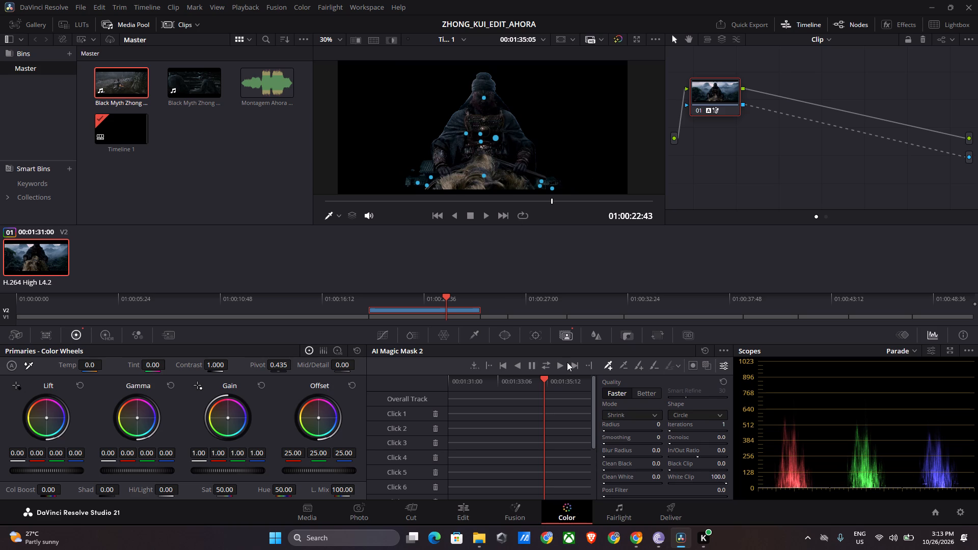
Track the Magic Mask forward and backward through the clip.
{"action": "left_click", "coordinate": [545, 368]}
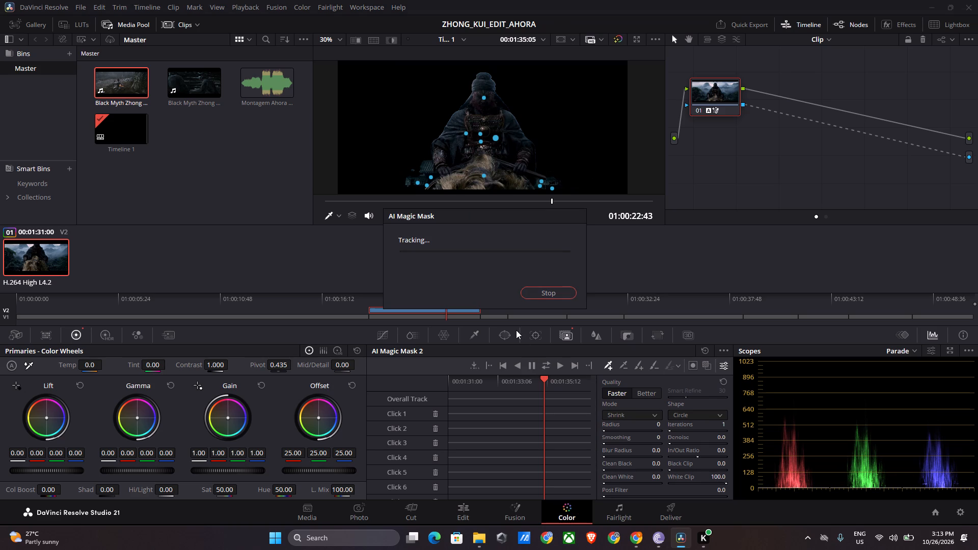
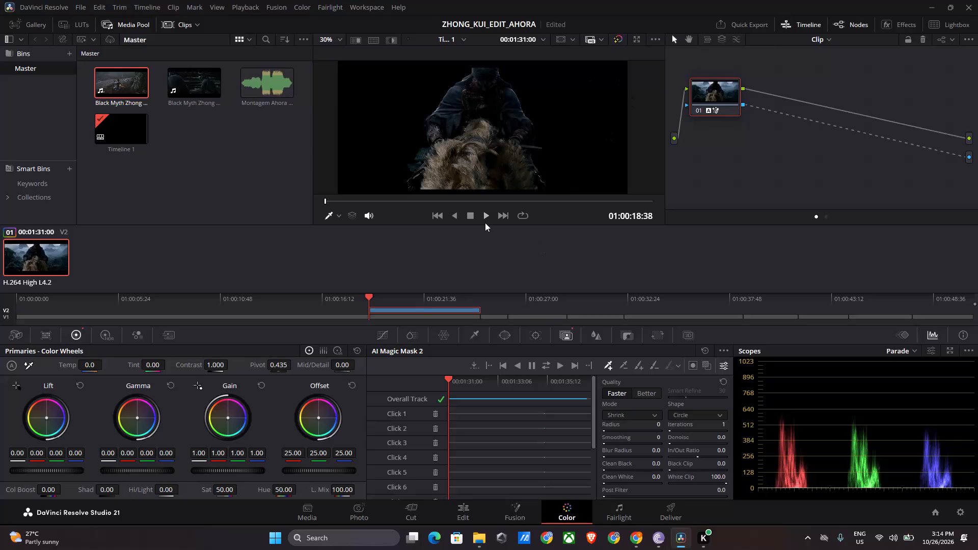
Play back the masked Video 2 clip to check the isolation of the rider and tiger.
{"action": "left_click", "coordinate": [482, 222]}
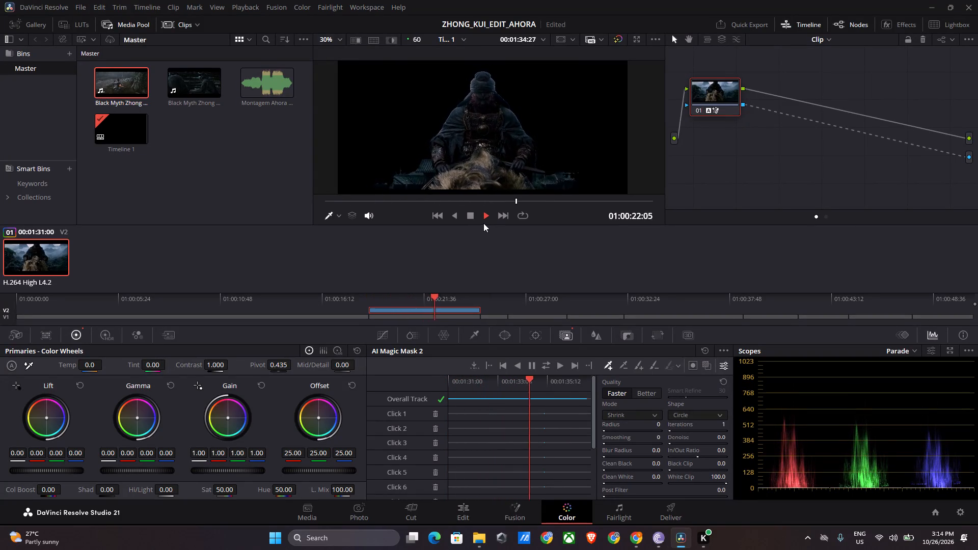
{"action": "left_click", "coordinate": [474, 217]}
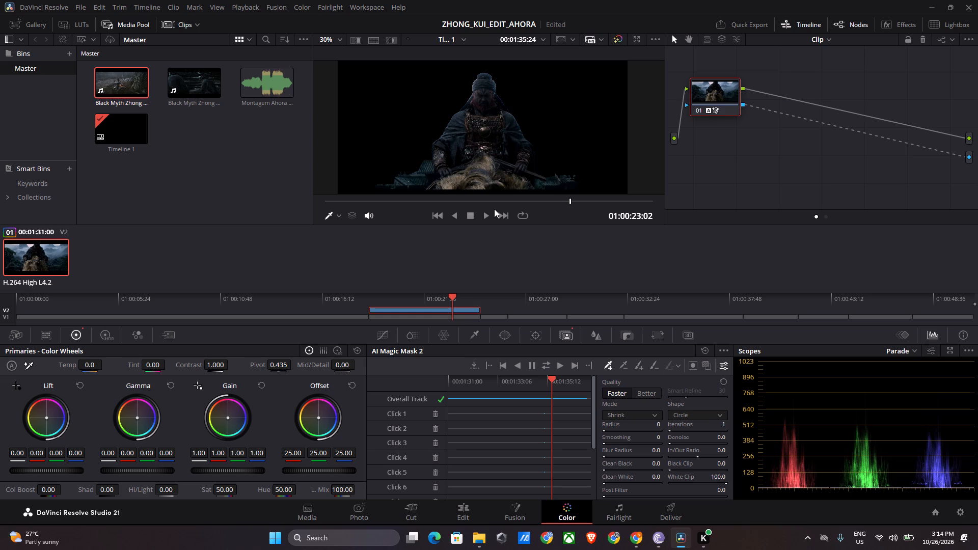
{"action": "scroll", "coordinate": [445, 431], "scroll_direction": "down", "scroll_amount": 9}
{"action": "scroll", "coordinate": [446, 424], "scroll_direction": "up", "scroll_amount": 10}
On the Edit page, turn the Video 1 track back on so the background footage shows.
{"action": "left_click", "coordinate": [457, 509]}
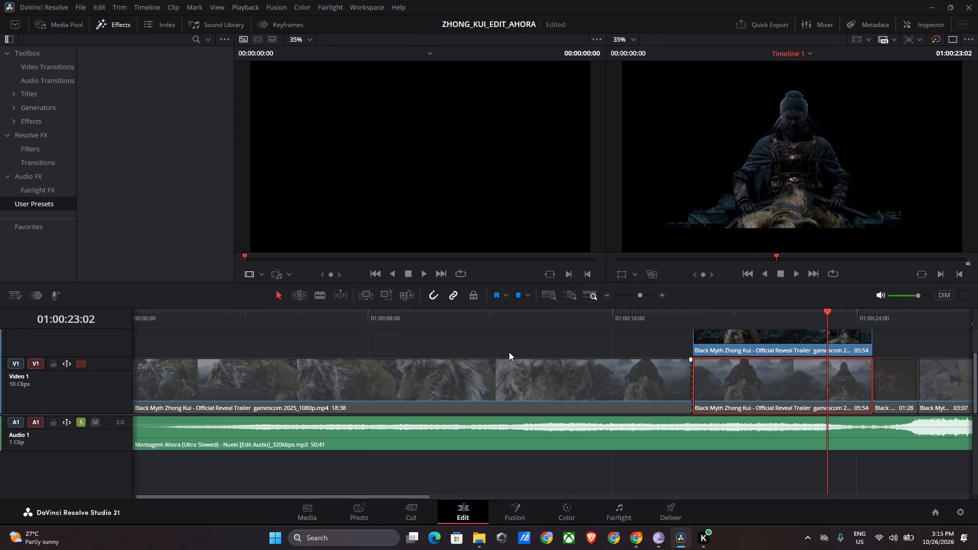
{"action": "left_click", "coordinate": [79, 367]}
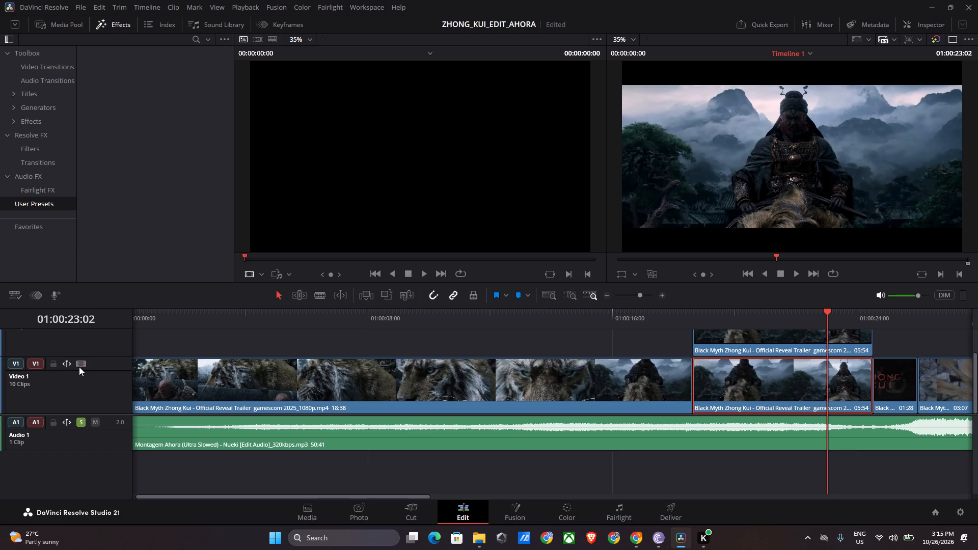
Move the masked rider-and-tiger clip up from Video 2 to a new Video 3 track, keeping its timing.
{"action": "left_click_drag", "start_coordinate": [826, 310], "coordinate": [569, 320]}
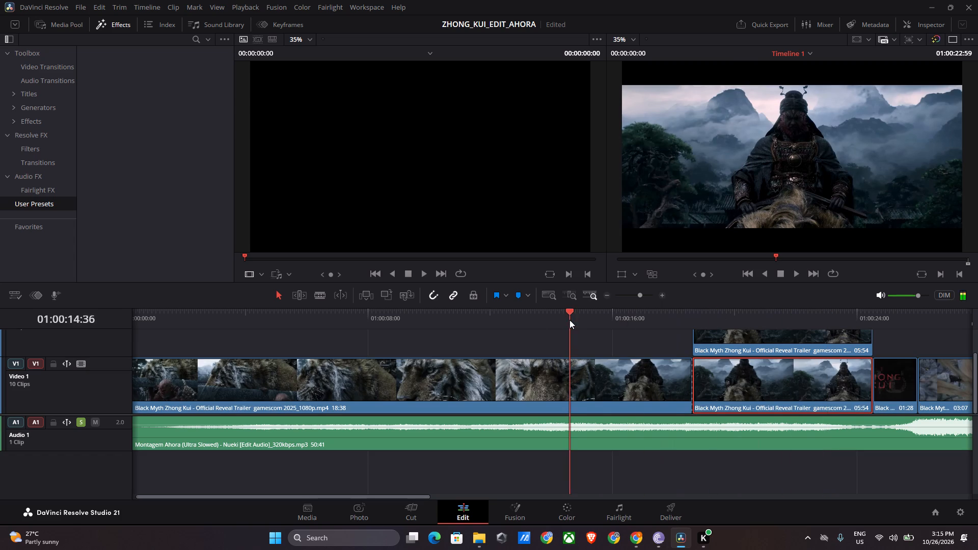
{"action": "left_click_drag", "start_coordinate": [569, 320], "coordinate": [550, 320]}
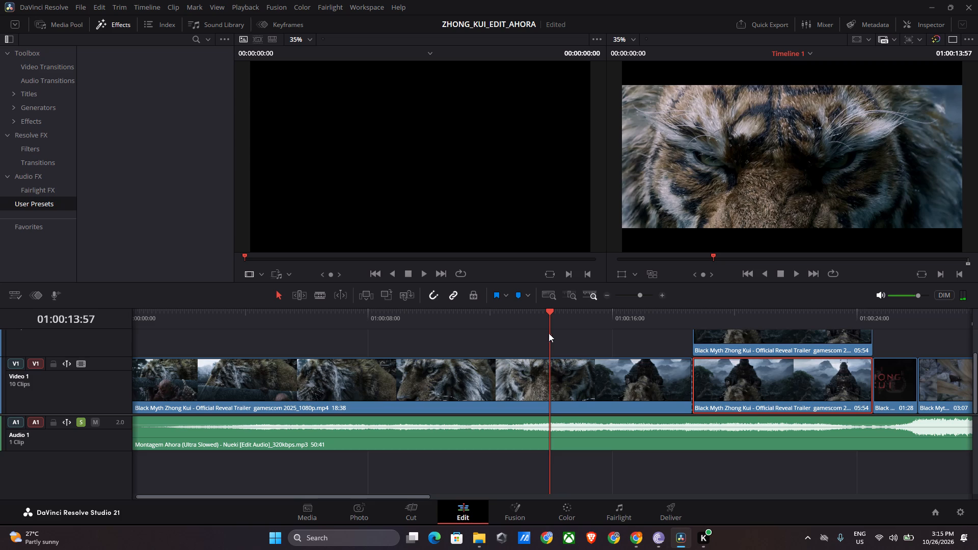
{"action": "left_click_drag", "start_coordinate": [726, 341], "coordinate": [730, 339]}
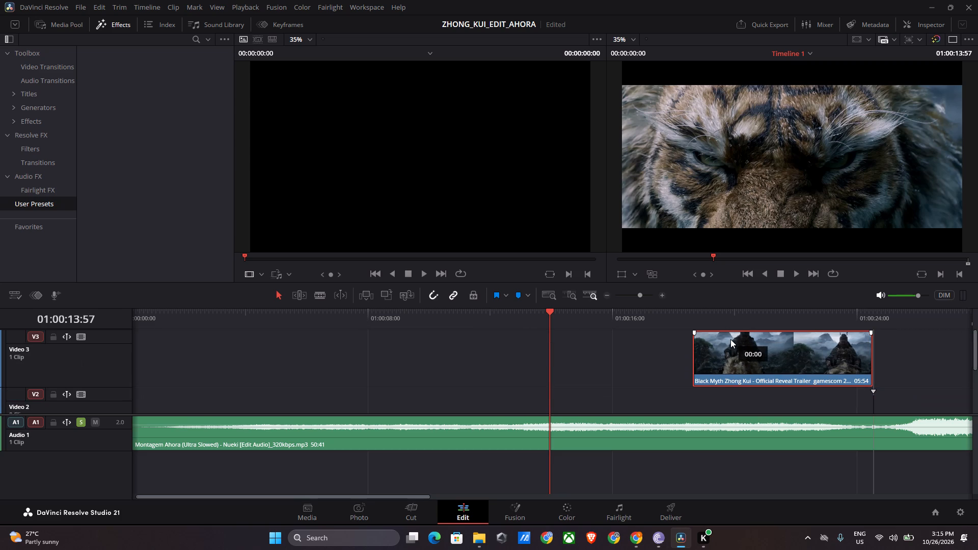
{"action": "left_click_drag", "start_coordinate": [730, 339], "coordinate": [731, 373]}
{"action": "left_click_drag", "start_coordinate": [731, 373], "coordinate": [733, 371]}
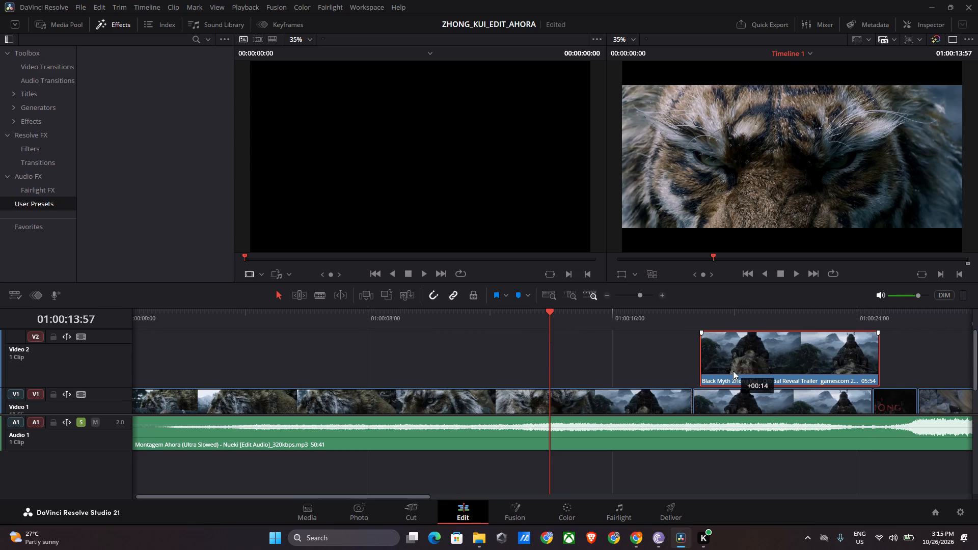
{"action": "left_click_drag", "start_coordinate": [733, 371], "coordinate": [720, 335]}
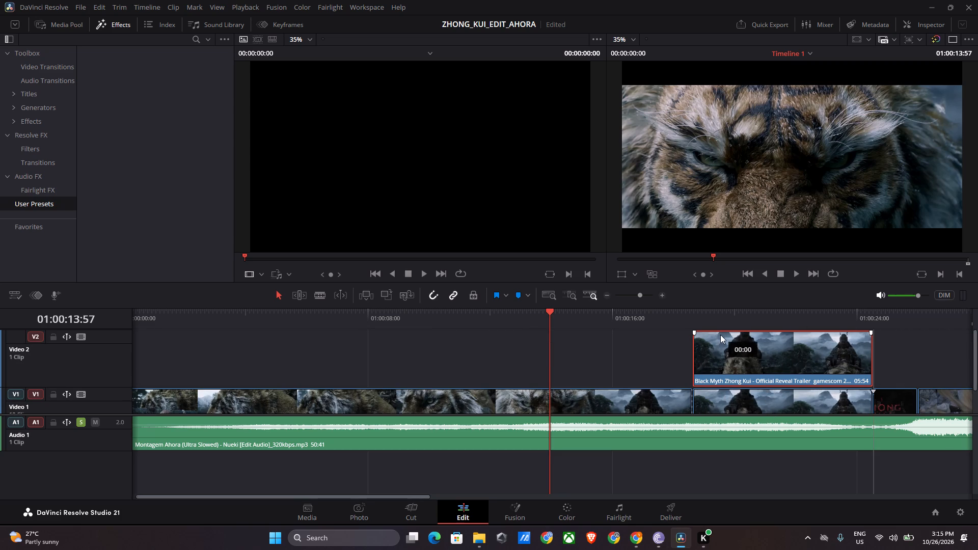
{"action": "left_click_drag", "start_coordinate": [720, 335], "coordinate": [720, 329]}
Add a Text+ title on Video 2 directly beneath the masked clip and extend it to 05:54 to match that clip.
{"action": "scroll", "coordinate": [714, 360], "scroll_direction": "down", "scroll_amount": 2}
{"action": "scroll", "coordinate": [711, 362], "scroll_direction": "up", "scroll_amount": 1}
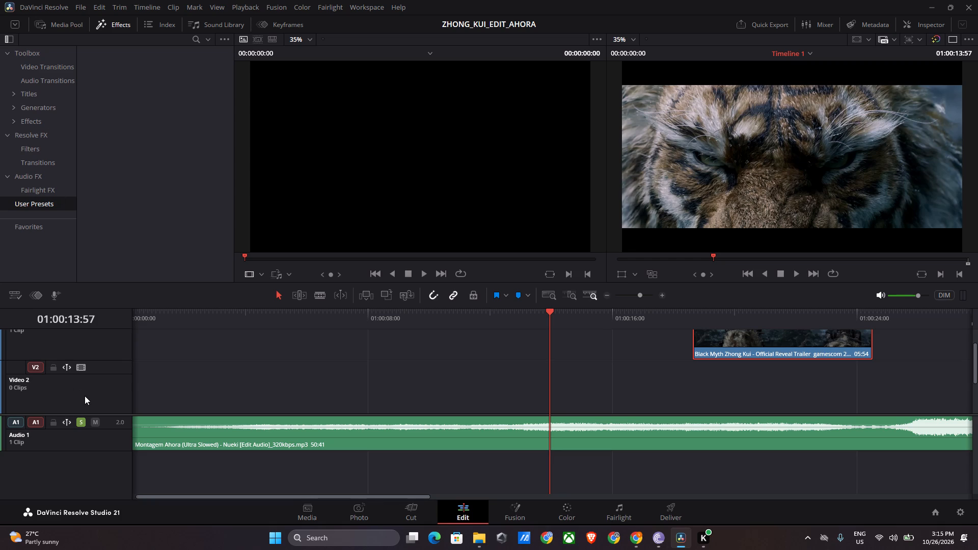
{"action": "scroll", "coordinate": [790, 384], "scroll_direction": "down", "scroll_amount": 1}
{"action": "scroll", "coordinate": [782, 372], "scroll_direction": "up", "scroll_amount": 1}
{"action": "right_click", "coordinate": [757, 380]}
{"action": "left_click", "coordinate": [728, 380]}
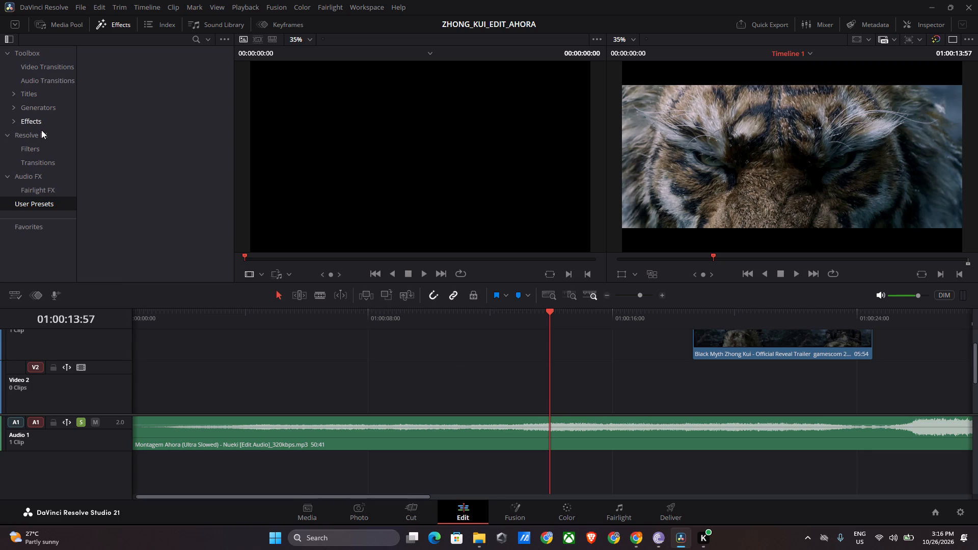
{"action": "left_click", "coordinate": [152, 22]}
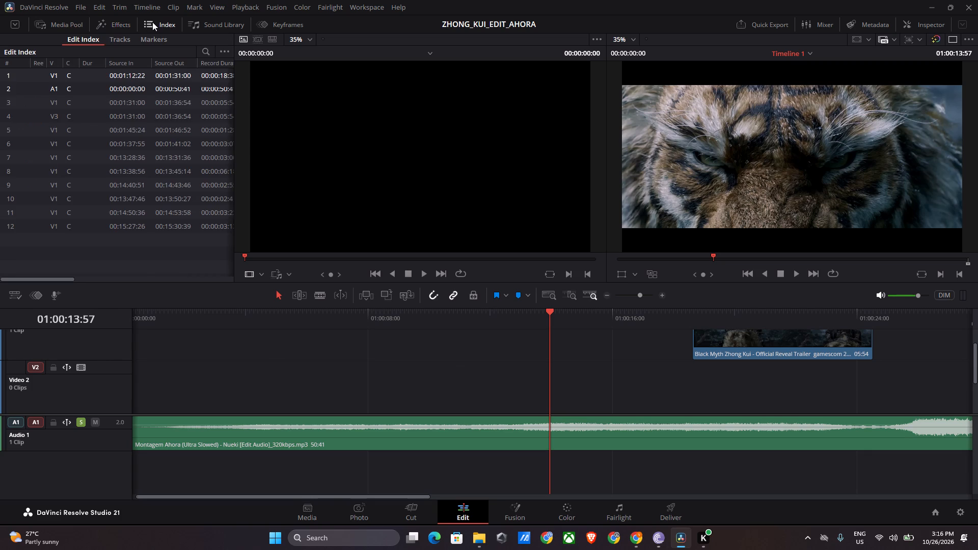
{"action": "left_click", "coordinate": [152, 22]}
{"action": "left_click", "coordinate": [122, 23]}
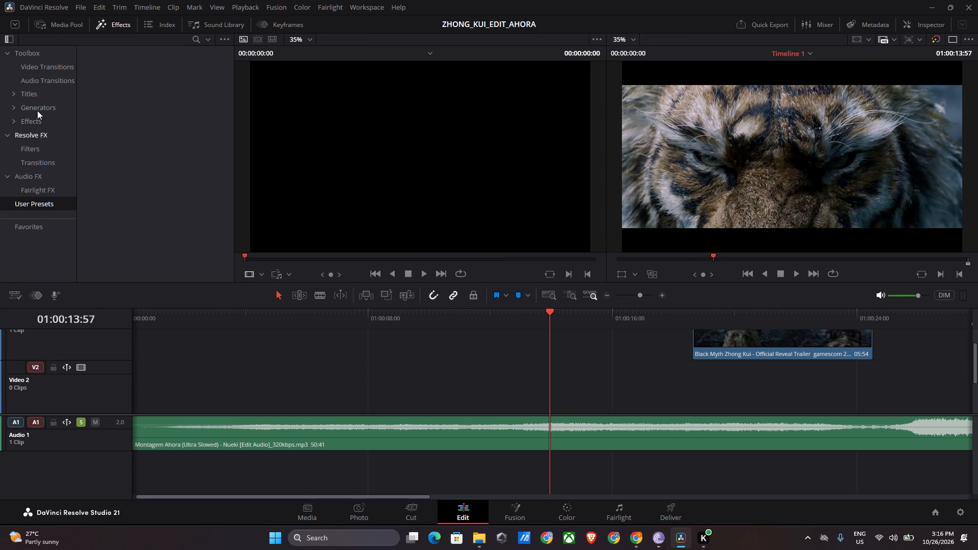
{"action": "left_click", "coordinate": [43, 93]}
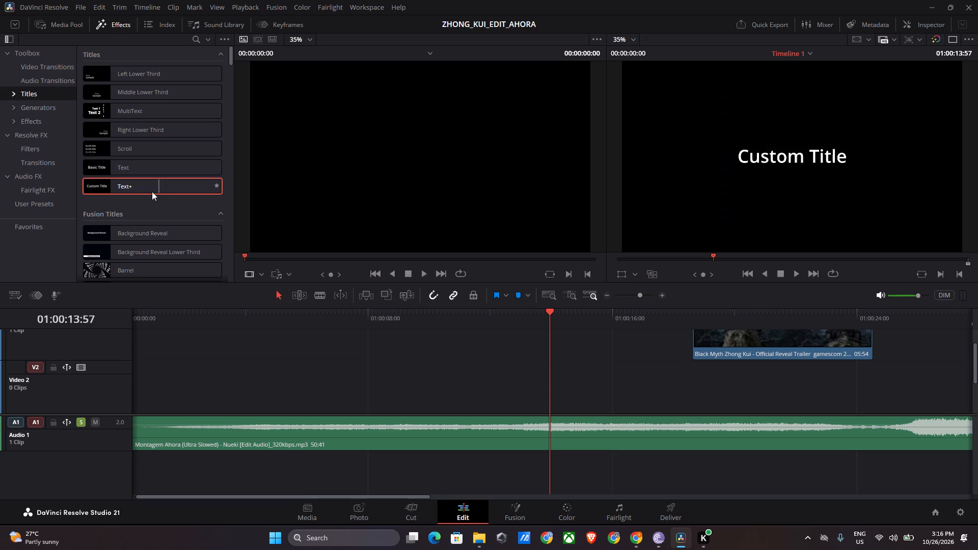
{"action": "left_click_drag", "start_coordinate": [131, 185], "coordinate": [642, 383]}
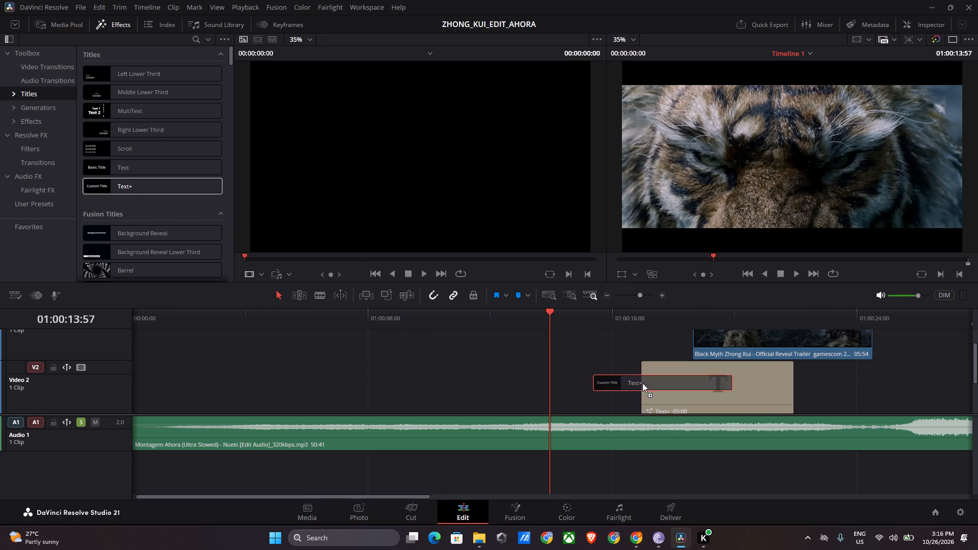
{"action": "left_click_drag", "start_coordinate": [642, 383], "coordinate": [695, 383]}
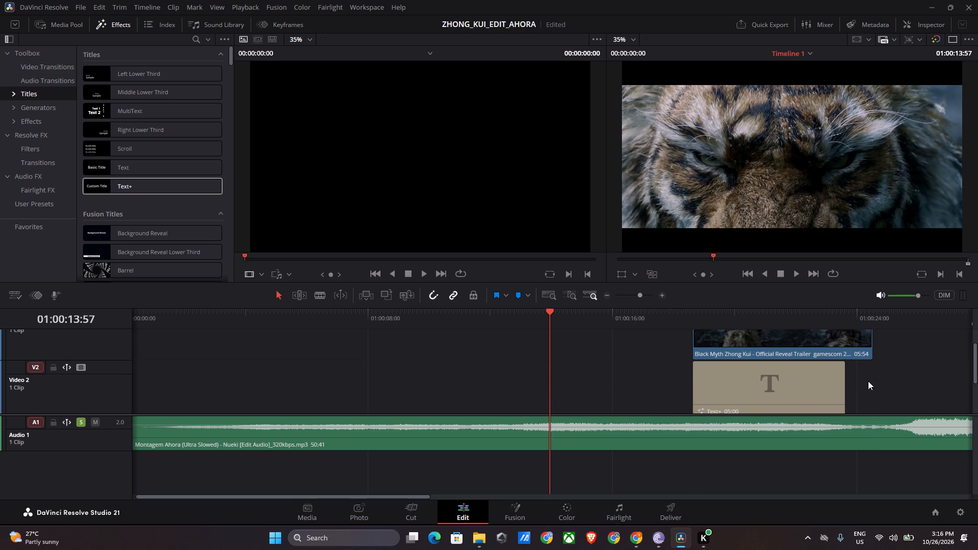
{"action": "left_click_drag", "start_coordinate": [845, 385], "coordinate": [868, 387]}
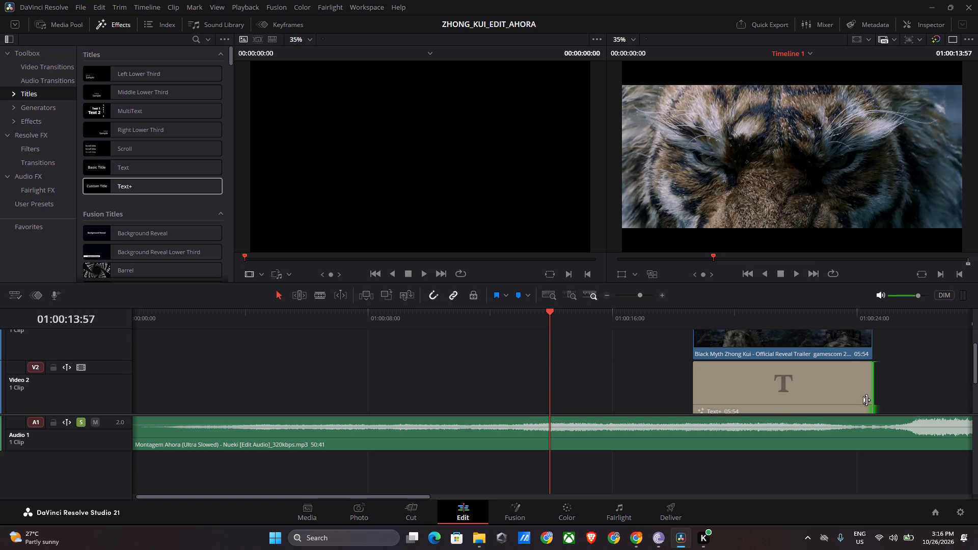
Open the Text+ title for editing and clear its placeholder text.
{"action": "double_click", "coordinate": [779, 400]}
{"action": "left_click_drag", "start_coordinate": [832, 129], "coordinate": [832, 129]}
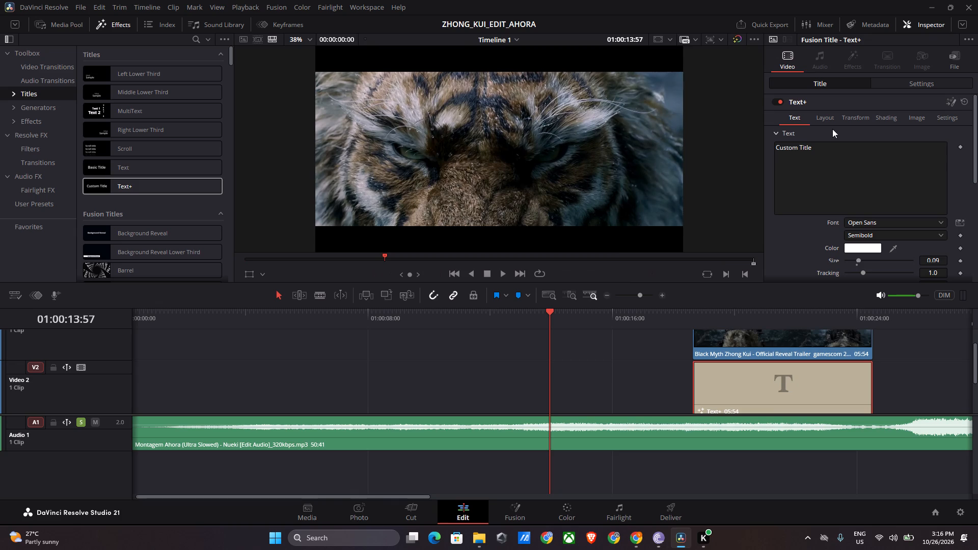
{"action": "left_click_drag", "start_coordinate": [832, 129], "coordinate": [830, 140]}
{"action": "left_click_drag", "start_coordinate": [821, 150], "coordinate": [751, 157]}
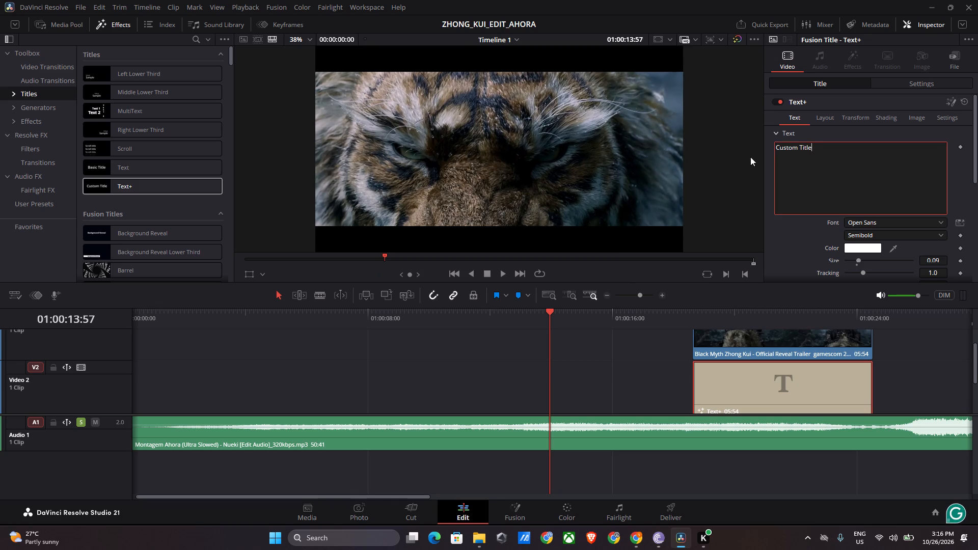
{"action": "key", "text": "BackSpace"}
{"action": "key", "text": "BackSpace"}
{"action": "key", "text": "BackSpace"}
{"action": "key", "text": "BackSpace"}
{"action": "key", "text": "BackSpace"}
{"action": "key", "text": "BackSpace"}
{"action": "key", "text": "BackSpace"}
{"action": "key", "text": "BackSpace"}
{"action": "key", "text": "BackSpace"}
{"action": "key", "text": "BackSpace"}
{"action": "key", "text": "BackSpace"}
{"action": "key", "text": "BackSpace"}
{"action": "key", "text": "BackSpace"}
{"action": "key", "text": "BackSpace"}
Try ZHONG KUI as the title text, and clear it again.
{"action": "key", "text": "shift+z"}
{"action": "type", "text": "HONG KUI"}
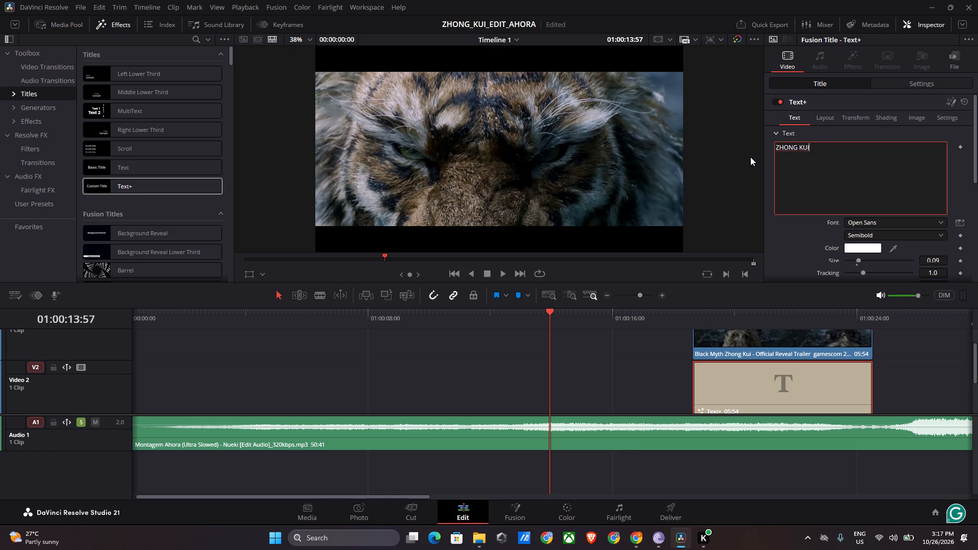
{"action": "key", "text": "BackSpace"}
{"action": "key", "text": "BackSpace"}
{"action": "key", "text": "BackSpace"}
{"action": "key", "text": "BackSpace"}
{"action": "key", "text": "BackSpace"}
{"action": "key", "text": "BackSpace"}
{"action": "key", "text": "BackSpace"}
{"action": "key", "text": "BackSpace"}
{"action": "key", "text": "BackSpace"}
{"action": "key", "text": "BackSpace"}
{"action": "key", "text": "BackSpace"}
Set the title's text to BLACK MYTH in capitals.
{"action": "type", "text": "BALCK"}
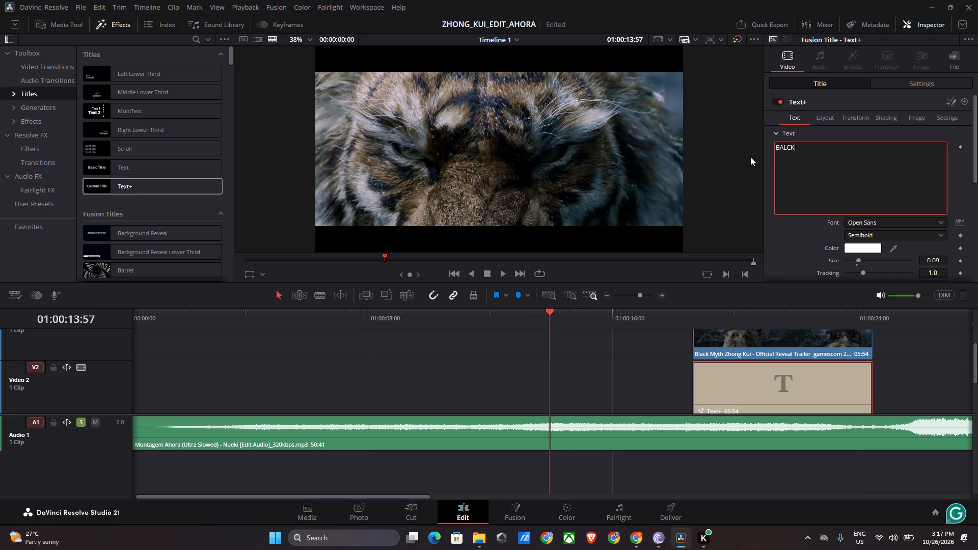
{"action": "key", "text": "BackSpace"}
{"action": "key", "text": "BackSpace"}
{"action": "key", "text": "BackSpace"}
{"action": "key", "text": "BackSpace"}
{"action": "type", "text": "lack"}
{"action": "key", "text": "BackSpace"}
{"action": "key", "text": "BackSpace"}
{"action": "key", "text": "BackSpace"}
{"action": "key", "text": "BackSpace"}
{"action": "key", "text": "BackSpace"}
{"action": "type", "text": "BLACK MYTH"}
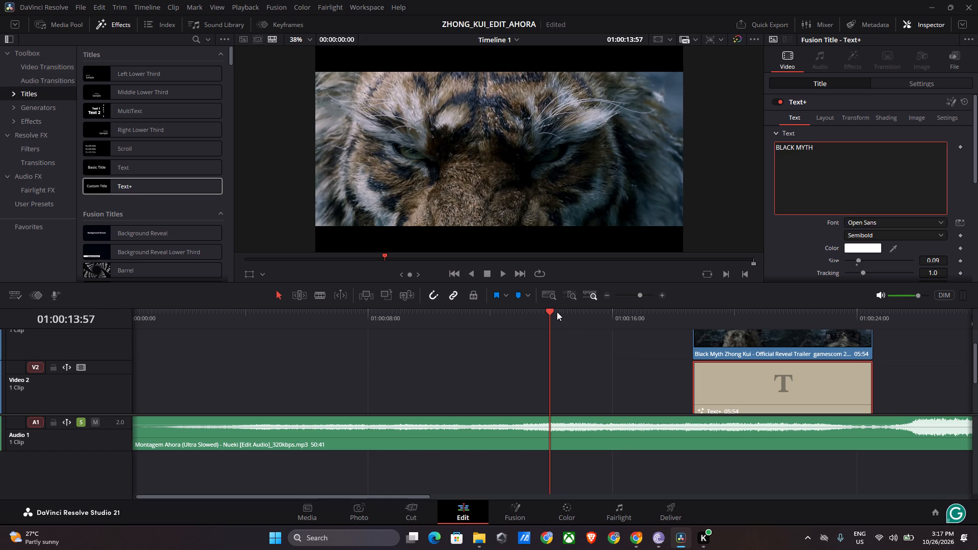
Play the timeline from near its beginning through the title section and into the following shots to review the edit.
{"action": "left_click_drag", "start_coordinate": [553, 310], "coordinate": [278, 330]}
{"action": "left_click", "coordinate": [508, 278]}
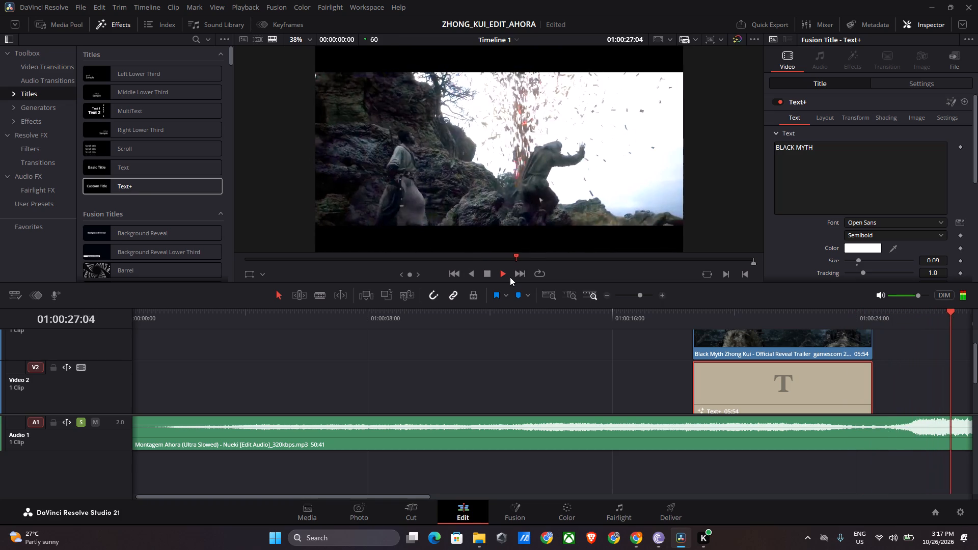
{"action": "left_click", "coordinate": [490, 274]}
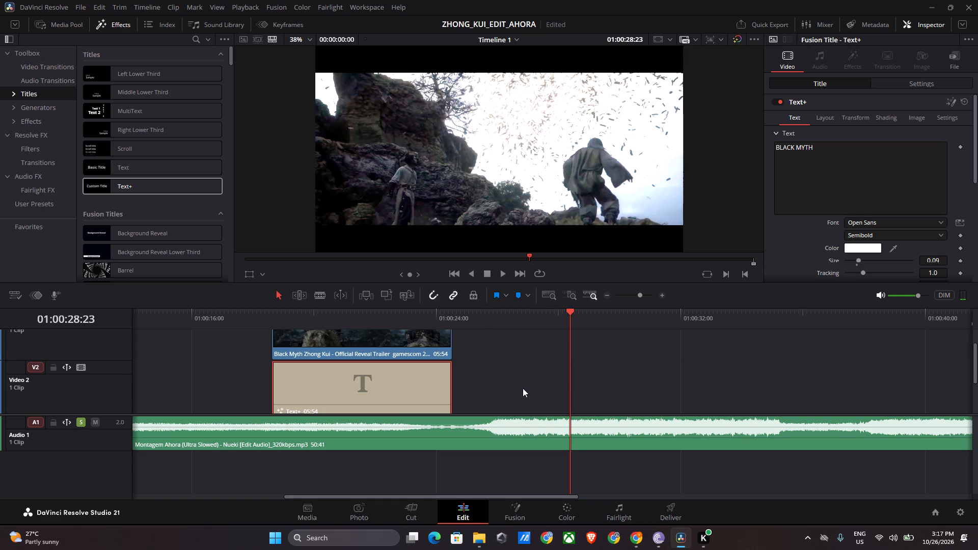
With the playhead at 01:00:21:27 in the rider shot, set the BLACK MYTH title's font to Mongolian Baiti.
{"action": "left_click", "coordinate": [398, 402]}
{"action": "left_click", "coordinate": [399, 394]}
{"action": "left_click", "coordinate": [358, 324]}
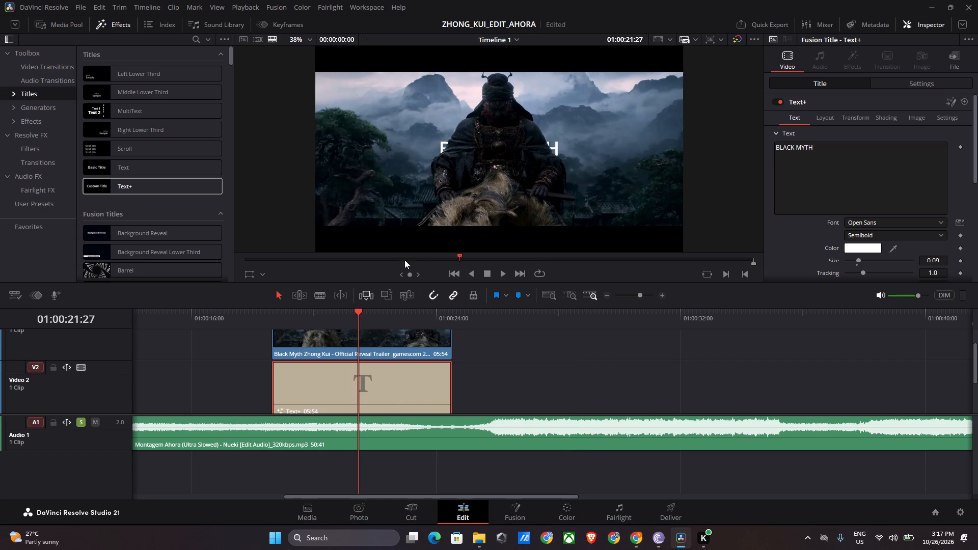
{"action": "left_click", "coordinate": [556, 143]}
{"action": "double_click", "coordinate": [557, 145]}
{"action": "left_click", "coordinate": [438, 143]}
{"action": "left_click", "coordinate": [916, 222]}
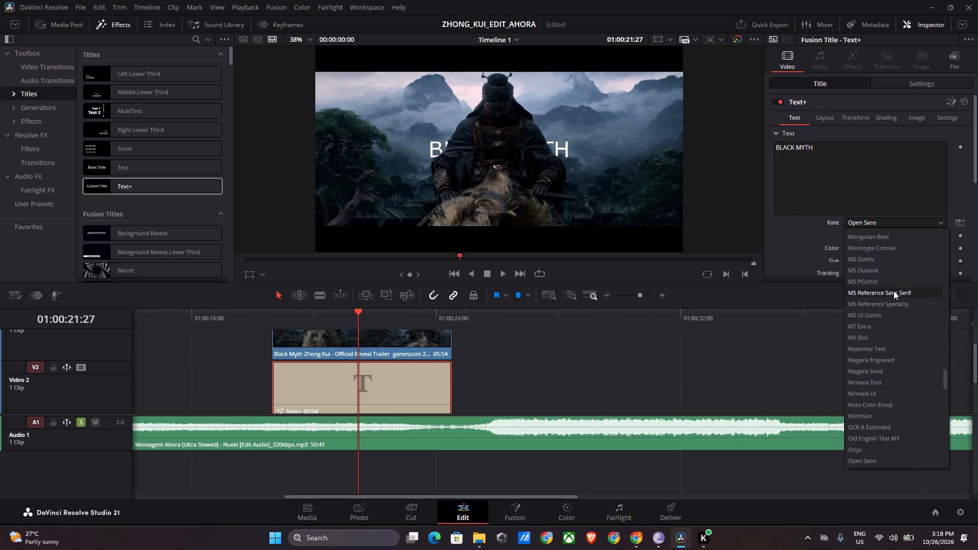
{"action": "left_click", "coordinate": [884, 238]}
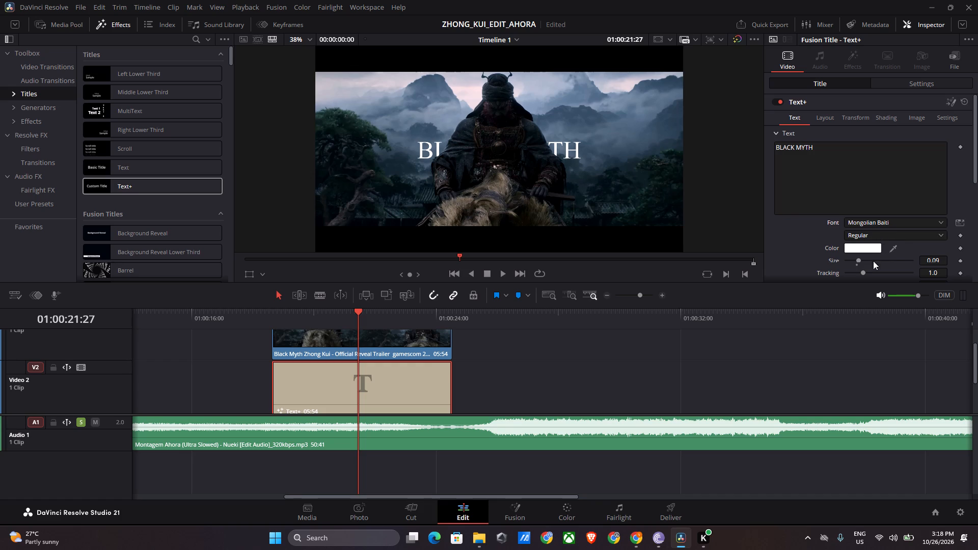
Enlarge the BLACK MYTH title to a size of about 0.189 so it spans most of the frame's width.
{"action": "left_click_drag", "start_coordinate": [856, 259], "coordinate": [868, 256]}
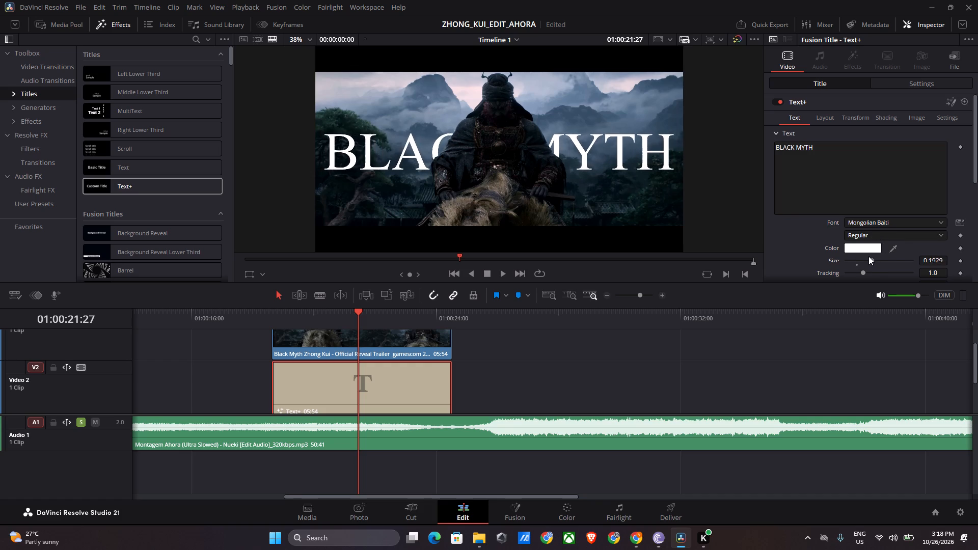
{"action": "left_click_drag", "start_coordinate": [868, 256], "coordinate": [866, 255]}
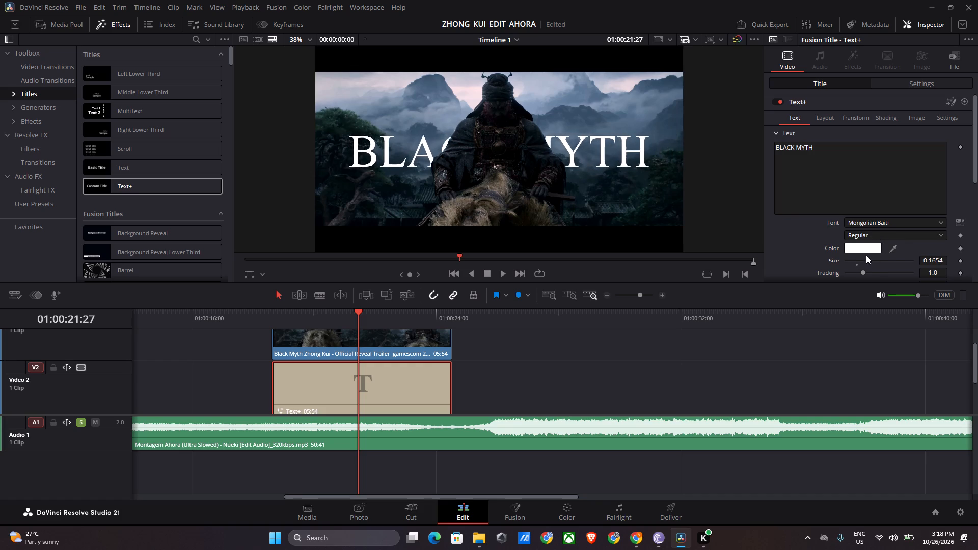
{"action": "left_click_drag", "start_coordinate": [866, 255], "coordinate": [869, 255]}
Examine the BLACK MYTH title's text, character transform and layout options, and its clip-level transform settings.
{"action": "scroll", "coordinate": [879, 254], "scroll_direction": "down", "scroll_amount": 1}
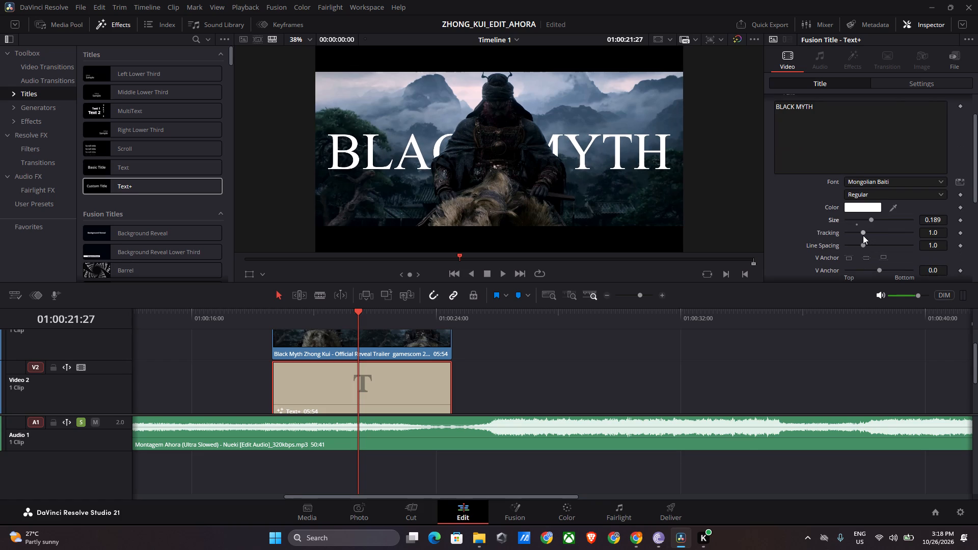
{"action": "left_click", "coordinate": [608, 159]}
{"action": "left_click", "coordinate": [623, 149]}
{"action": "scroll", "coordinate": [821, 213], "scroll_direction": "down", "scroll_amount": 1}
{"action": "scroll", "coordinate": [882, 231], "scroll_direction": "down", "scroll_amount": 1}
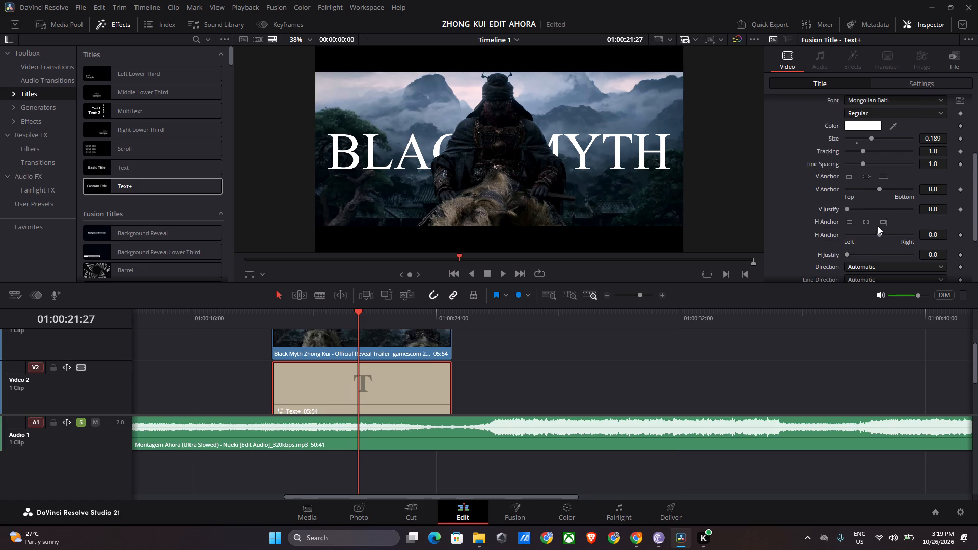
{"action": "scroll", "coordinate": [877, 212], "scroll_direction": "down", "scroll_amount": 3}
{"action": "scroll", "coordinate": [876, 209], "scroll_direction": "up", "scroll_amount": 5}
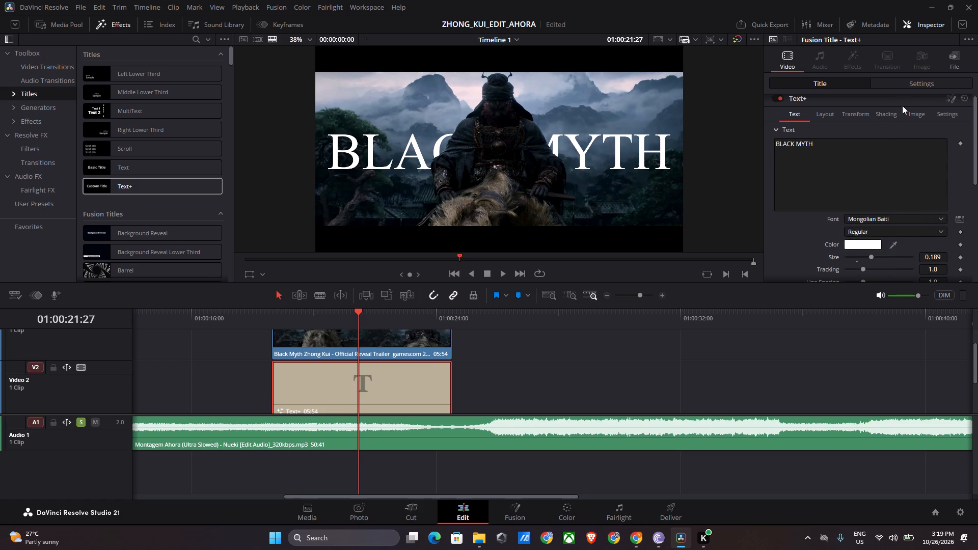
{"action": "left_click", "coordinate": [859, 114]}
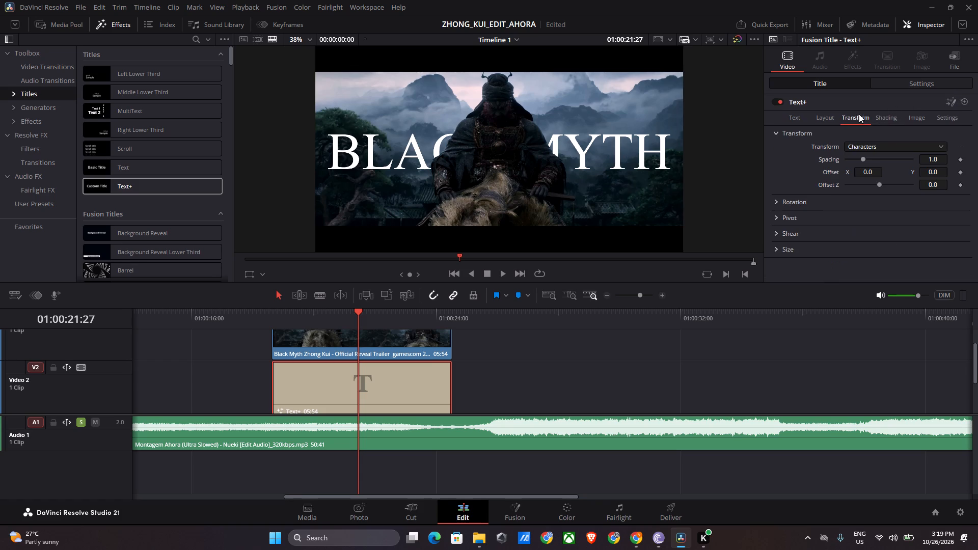
{"action": "left_click", "coordinate": [825, 115]}
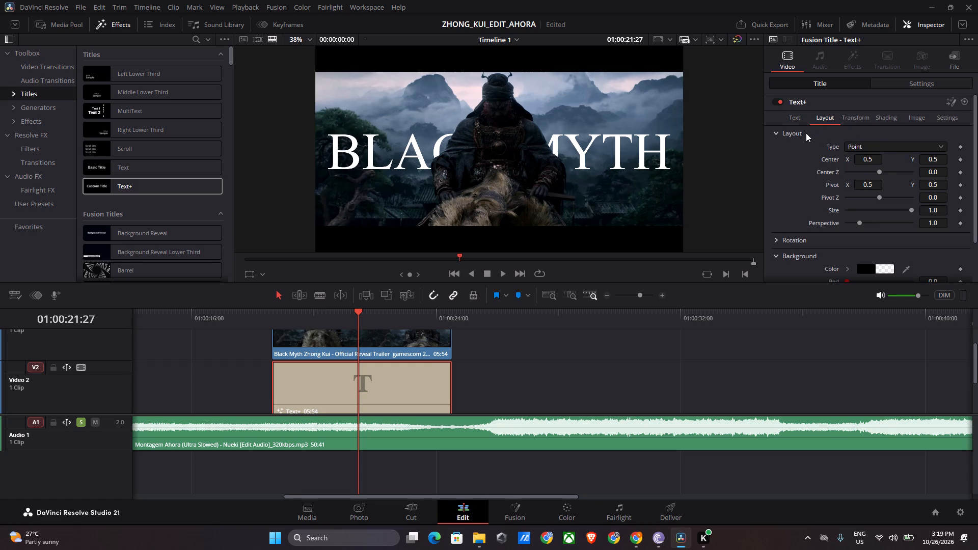
{"action": "left_click", "coordinate": [909, 77]}
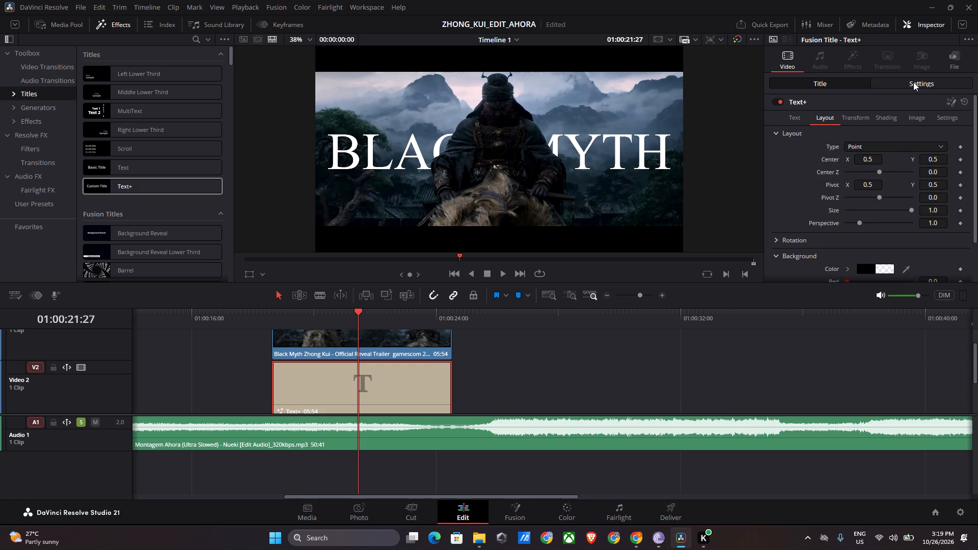
{"action": "left_click", "coordinate": [913, 82]}
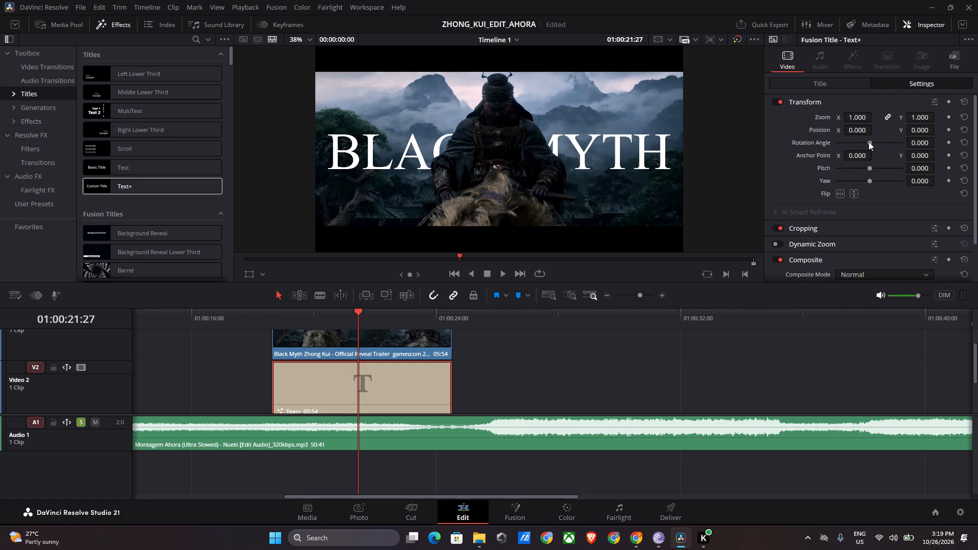
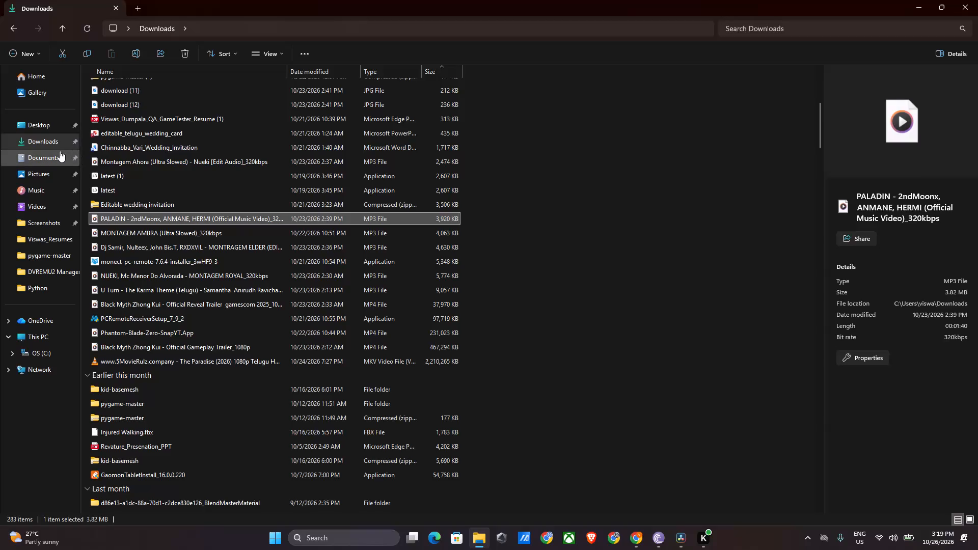
Open the Black Myth Zhong Kui Official Reveal Trailer gamescom 2025 video from the Downloads folder.
{"action": "double_click", "coordinate": [50, 151]}
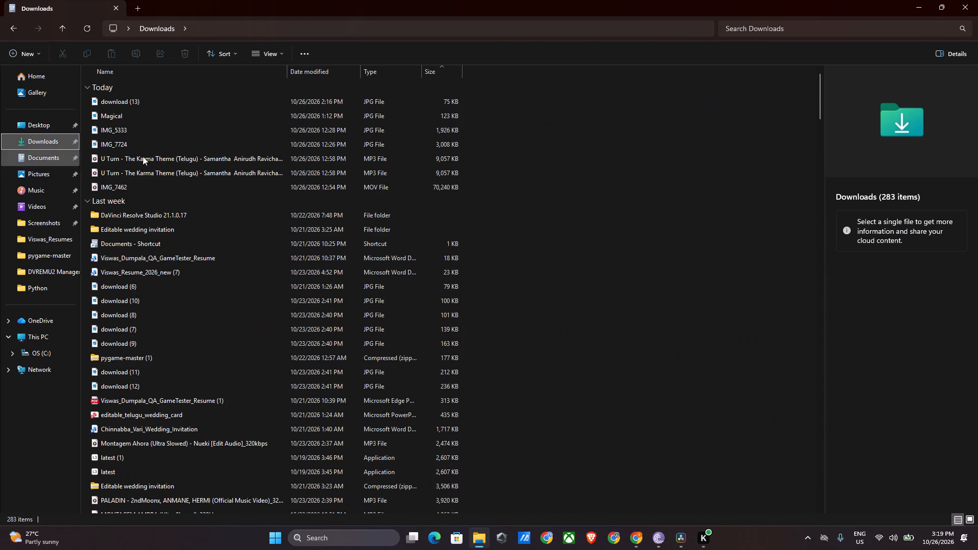
{"action": "scroll", "coordinate": [191, 333], "scroll_direction": "down", "scroll_amount": 2}
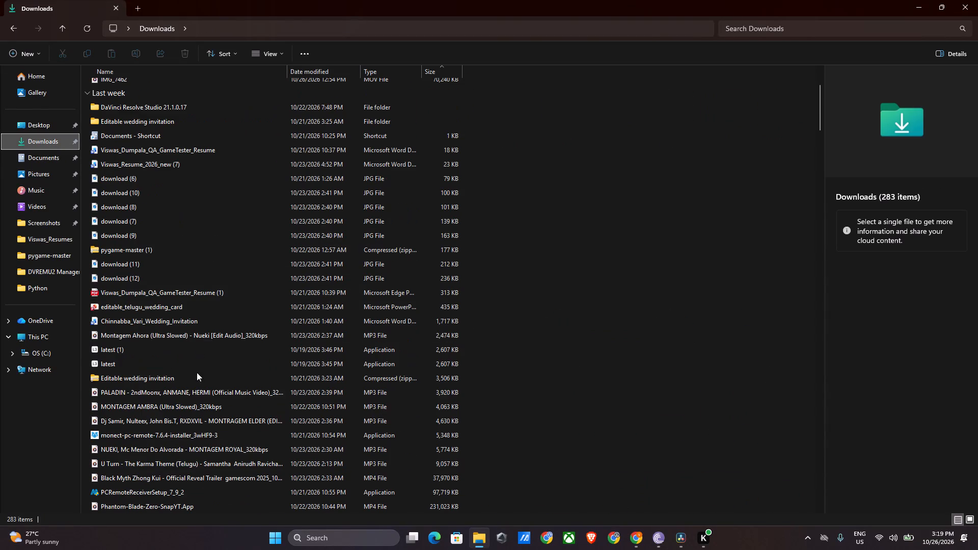
{"action": "scroll", "coordinate": [202, 375], "scroll_direction": "down", "scroll_amount": 2}
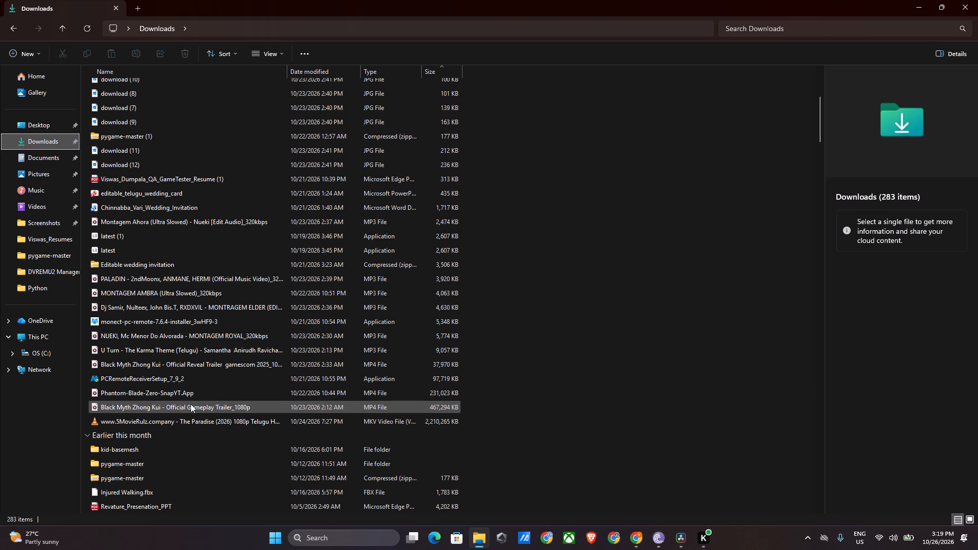
{"action": "double_click", "coordinate": [191, 368]}
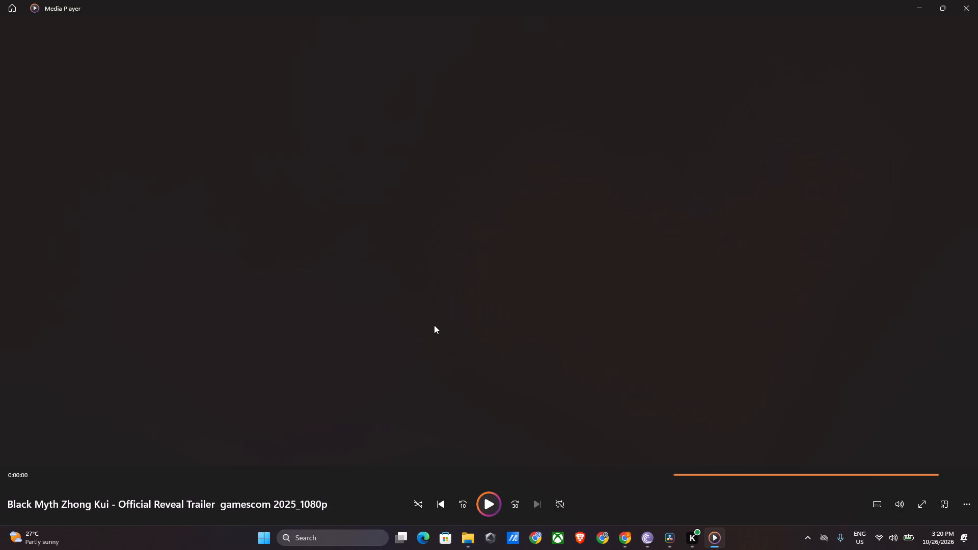
Skip through the trailer to the red ZHONG KUI title card near its end and pause at about 1:48.
{"action": "key", "text": "Right"}
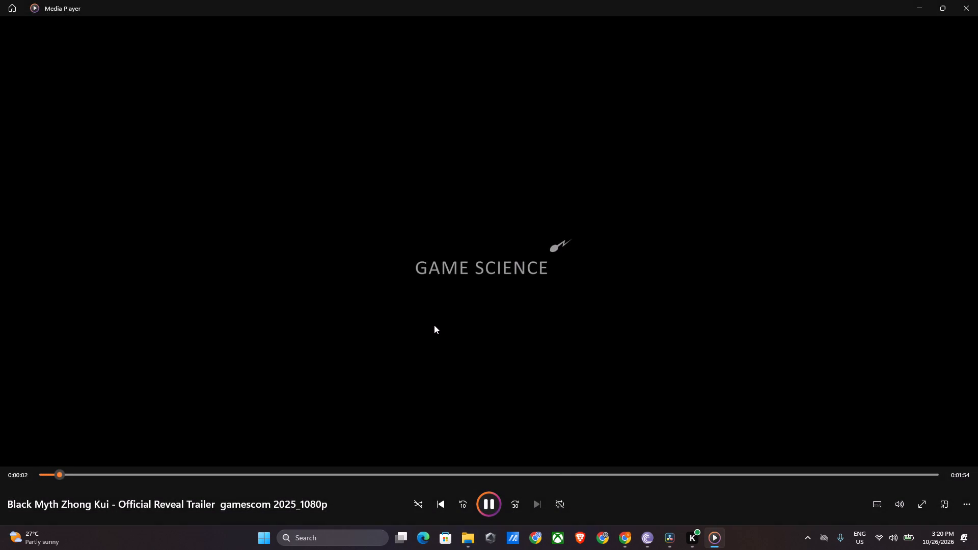
{"action": "left_click", "coordinate": [560, 472]}
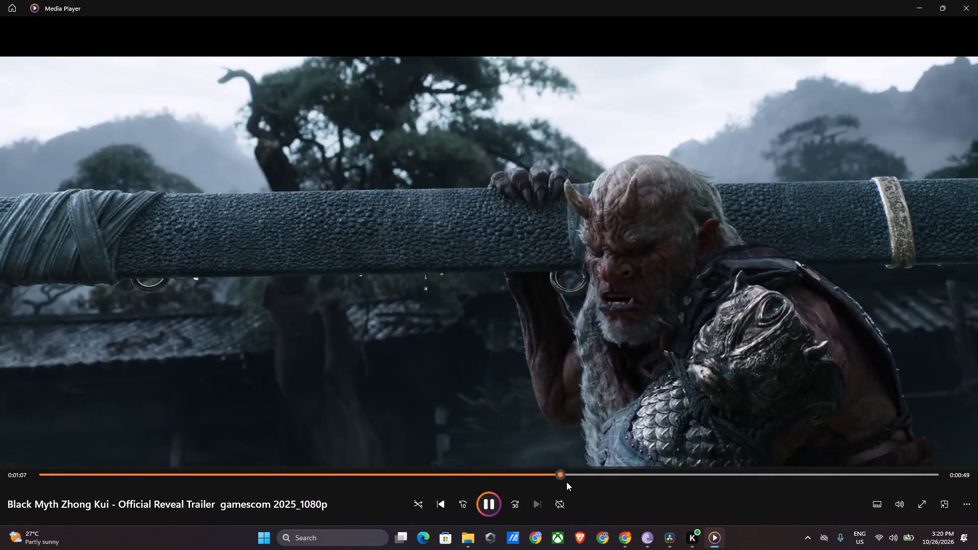
{"action": "left_click", "coordinate": [748, 474]}
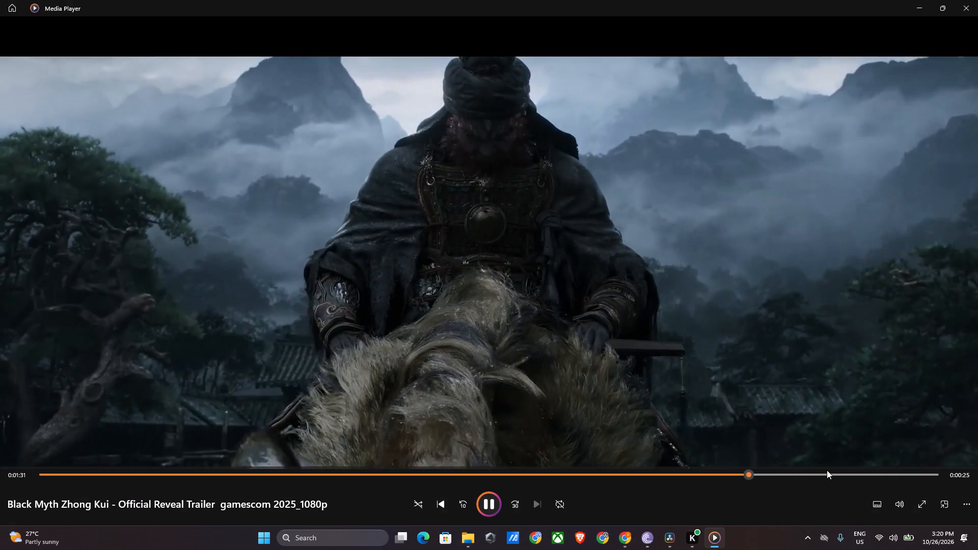
{"action": "left_click", "coordinate": [828, 476]}
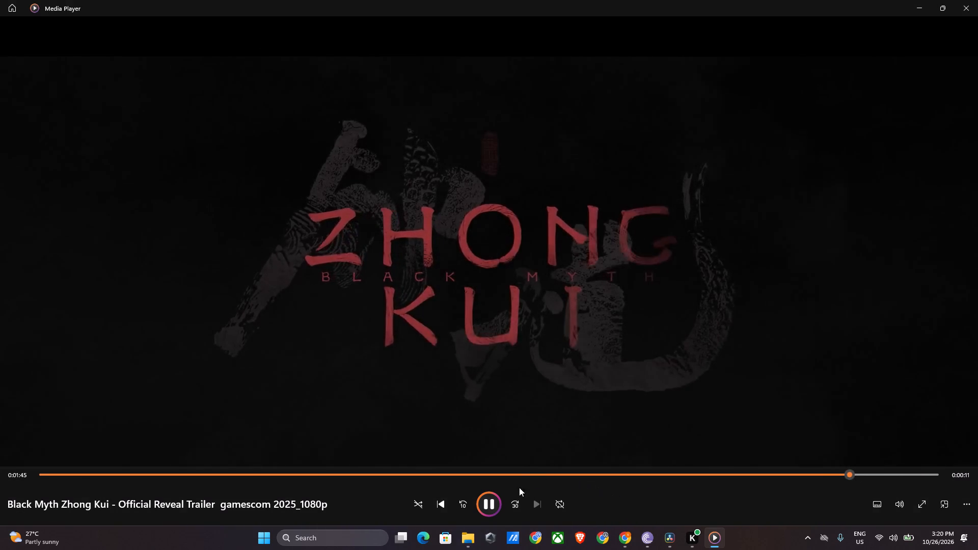
{"action": "left_click", "coordinate": [492, 502]}
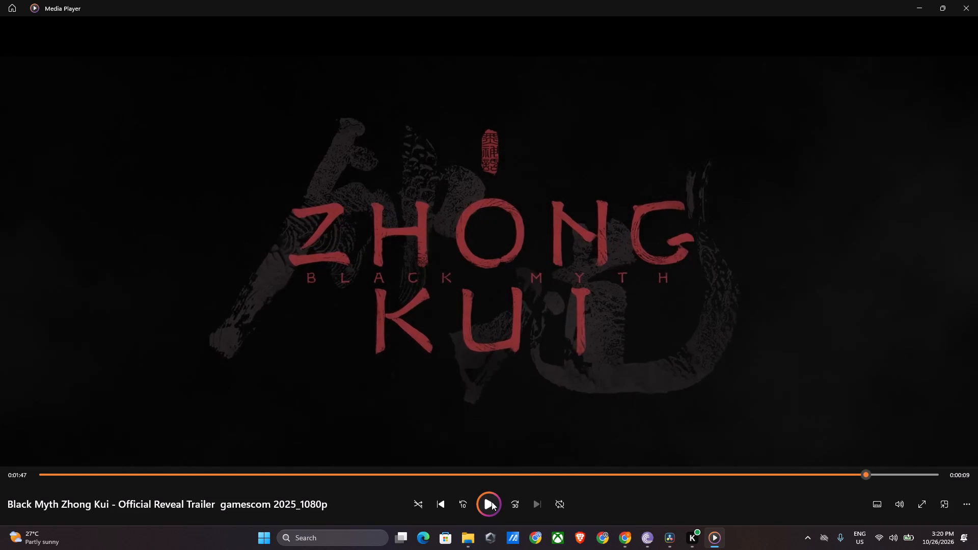
{"action": "left_click", "coordinate": [492, 502]}
{"action": "left_click", "coordinate": [501, 451]}
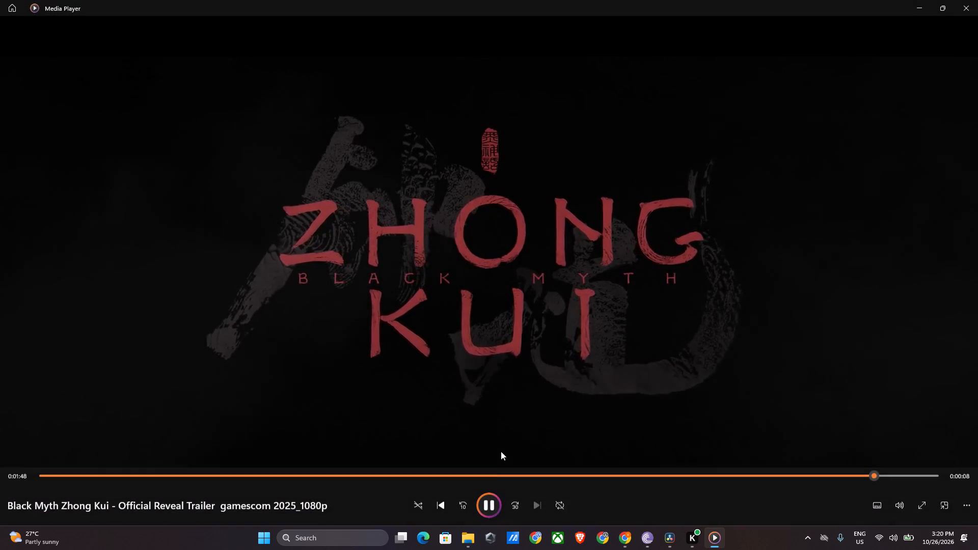
{"action": "left_click", "coordinate": [491, 506]}
{"action": "left_click", "coordinate": [493, 402]}
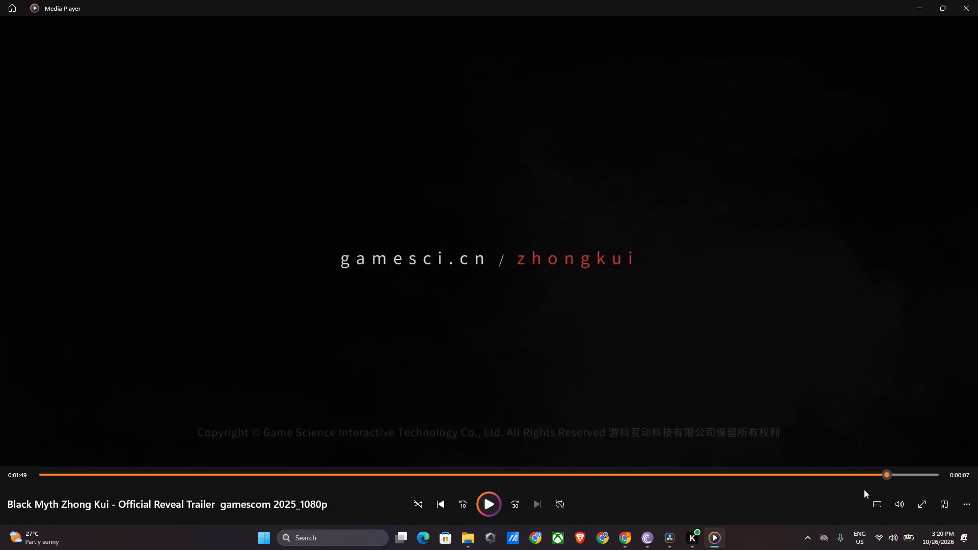
{"action": "left_click", "coordinate": [869, 472]}
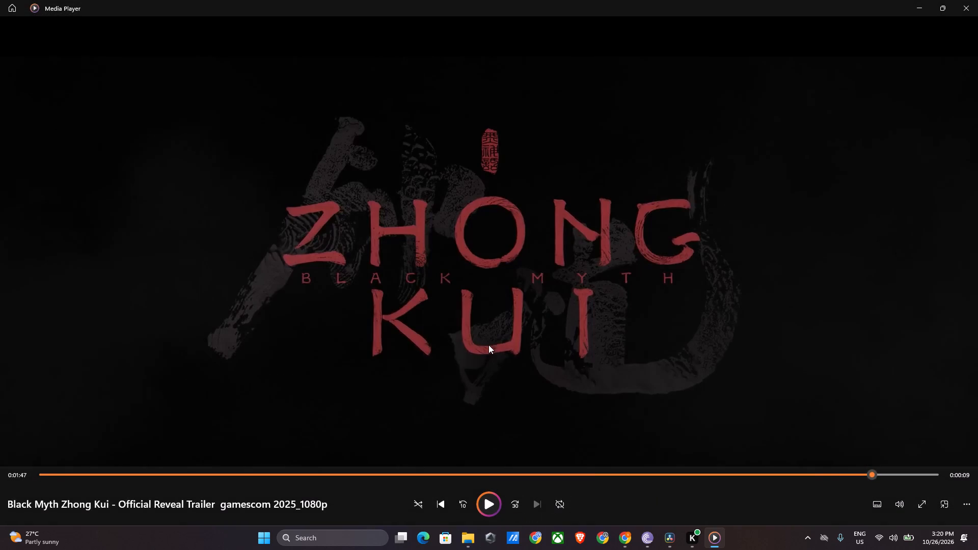
{"action": "left_click", "coordinate": [488, 345]}
{"action": "left_click", "coordinate": [488, 345]}
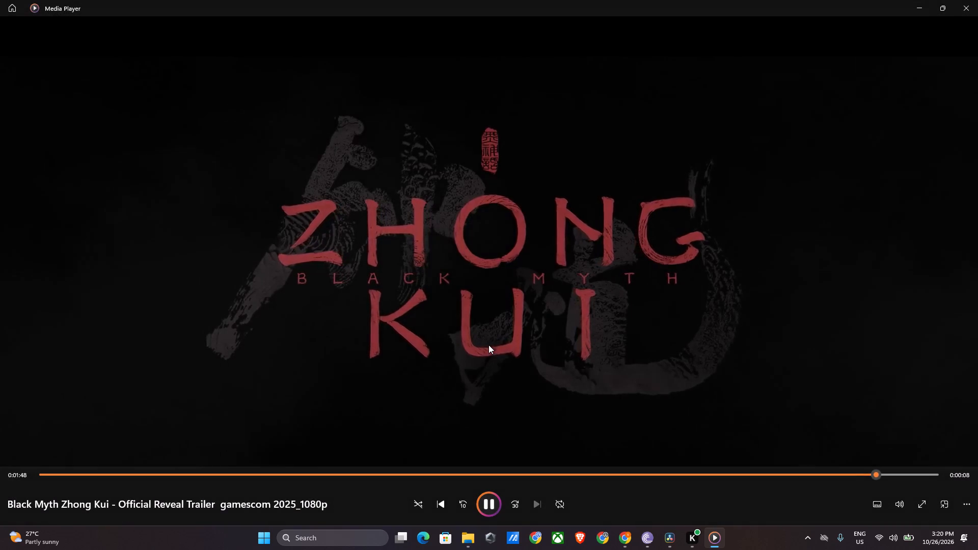
Capture a rectangular screenshot around the whole ZHONG KUI title card, including the calligraphy behind it, and minimise the video player.
{"action": "key", "text": "Print"}
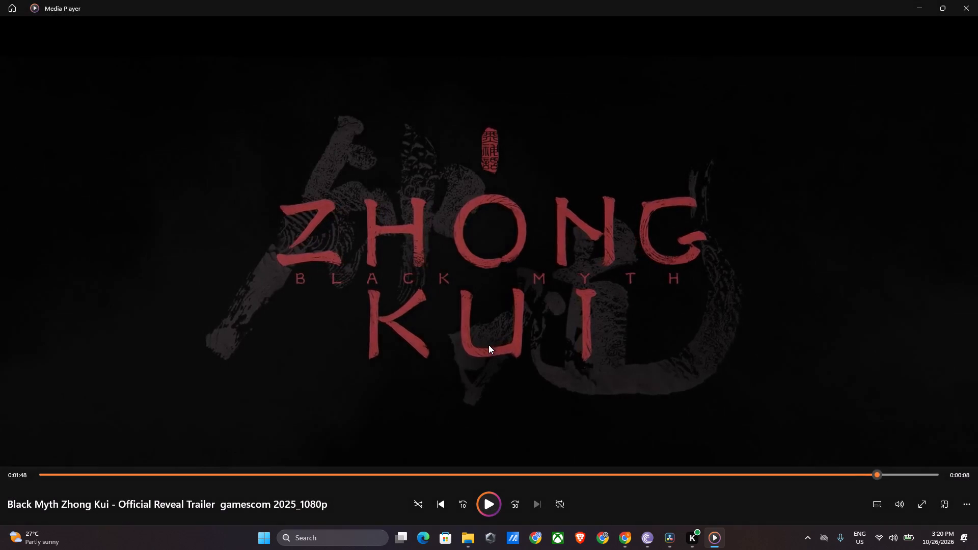
{"action": "left_click_drag", "start_coordinate": [111, 89], "coordinate": [887, 431]}
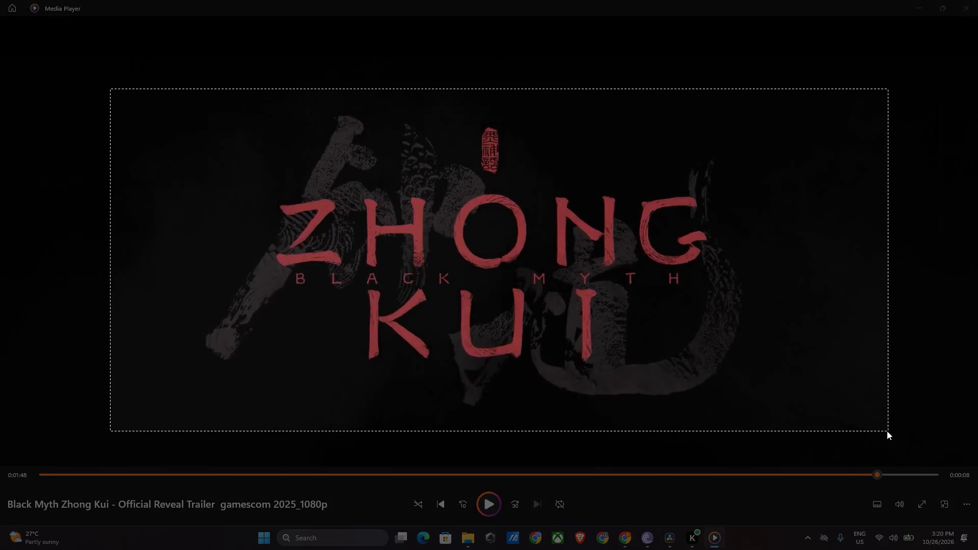
{"action": "left_click_drag", "start_coordinate": [887, 431], "coordinate": [866, 425]}
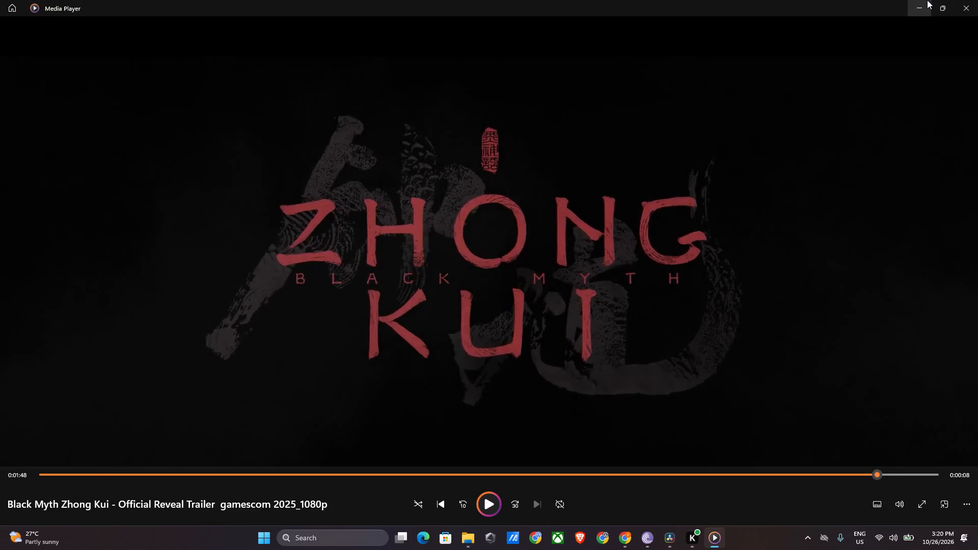
{"action": "left_click", "coordinate": [923, 0]}
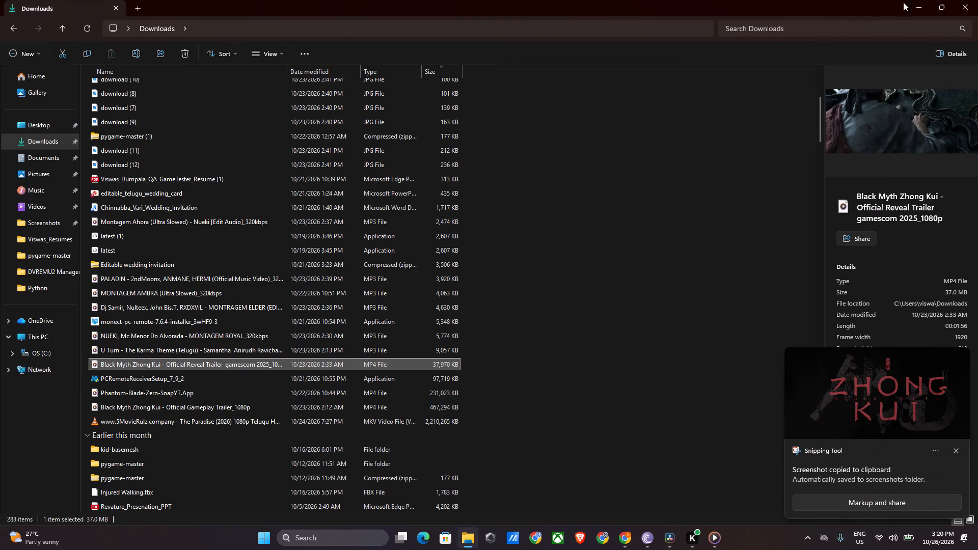
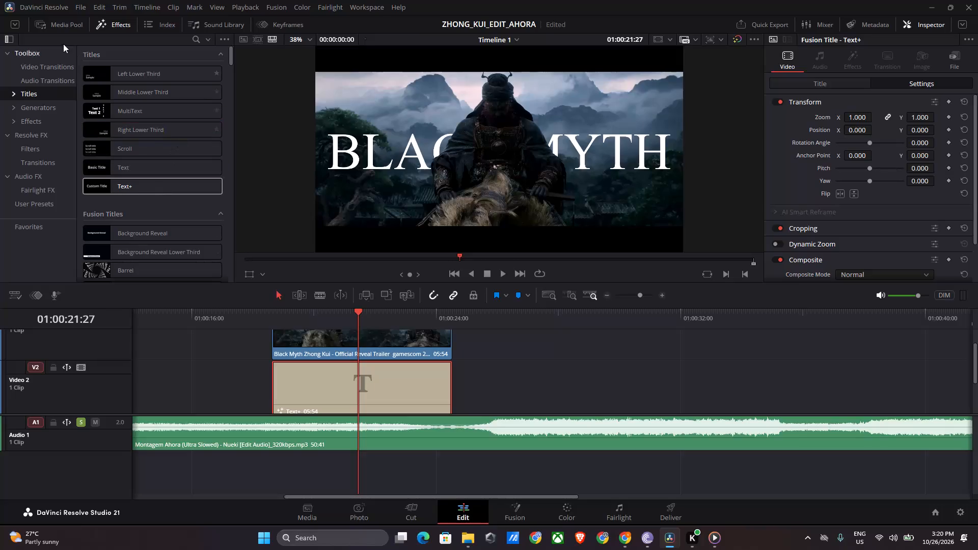
Import the newest ZHONG KUI title-card screenshot from the Screenshots folder into the media pool's Master bin.
{"action": "left_click", "coordinate": [60, 23]}
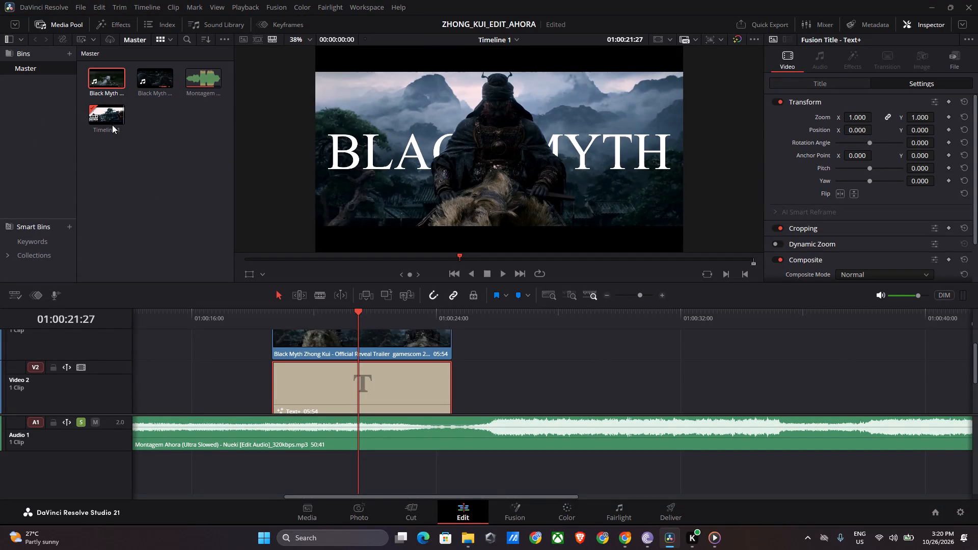
{"action": "left_click", "coordinate": [478, 543]}
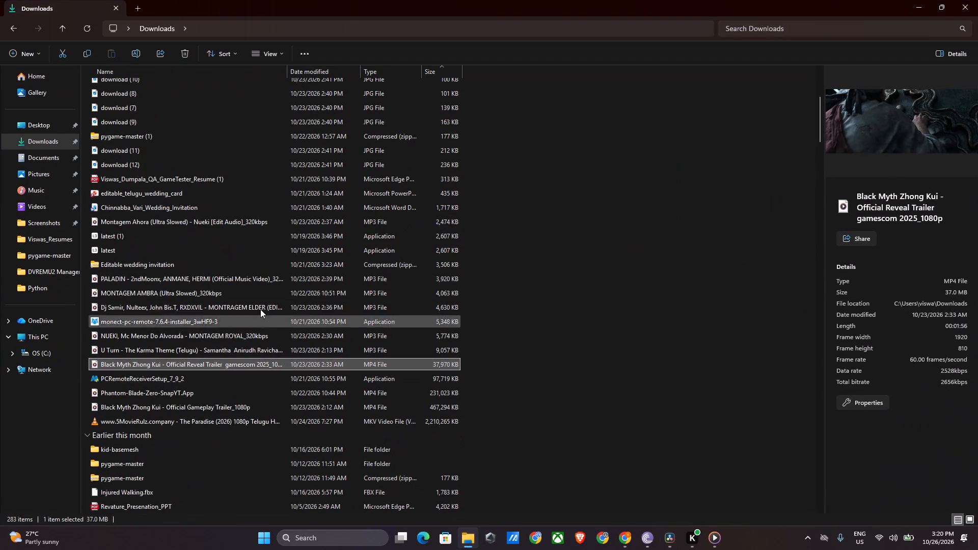
{"action": "left_click", "coordinate": [59, 220]}
{"action": "scroll", "coordinate": [317, 234], "scroll_direction": "down", "scroll_amount": 6}
{"action": "scroll", "coordinate": [323, 240], "scroll_direction": "up", "scroll_amount": 1}
{"action": "scroll", "coordinate": [323, 240], "scroll_direction": "down", "scroll_amount": 20}
{"action": "scroll", "coordinate": [323, 240], "scroll_direction": "down", "scroll_amount": 17}
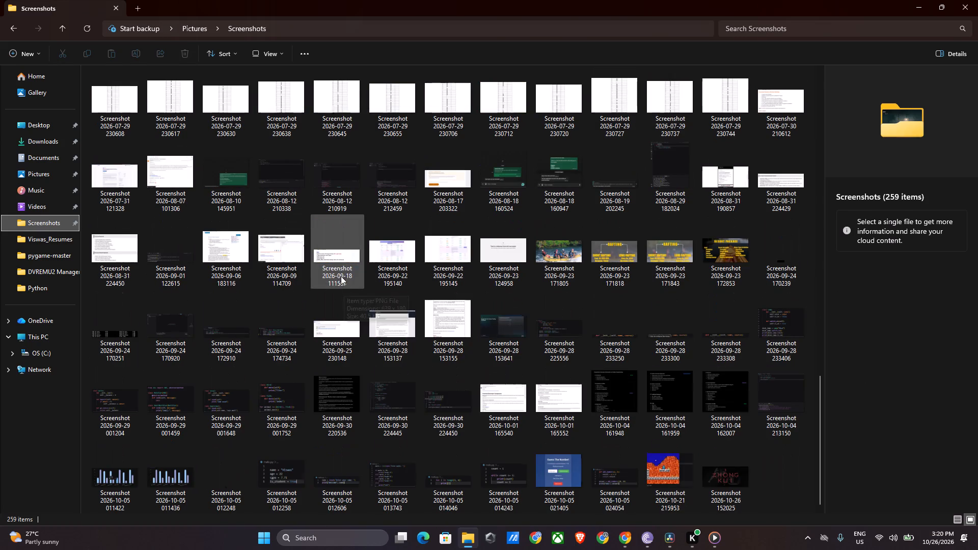
{"action": "scroll", "coordinate": [341, 276], "scroll_direction": "down", "scroll_amount": 20}
{"action": "scroll", "coordinate": [341, 276], "scroll_direction": "down", "scroll_amount": 19}
{"action": "left_click_drag", "start_coordinate": [726, 474], "coordinate": [701, 522]}
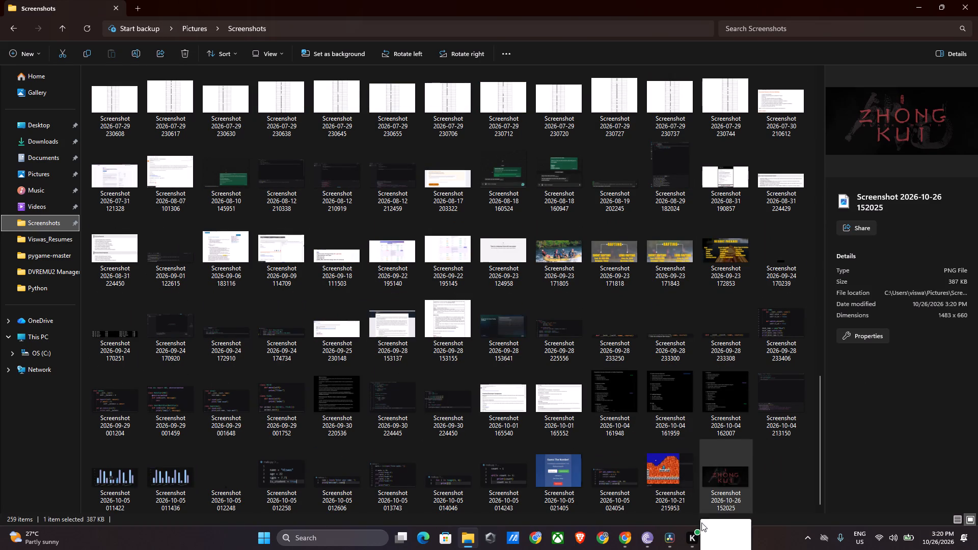
{"action": "left_click_drag", "start_coordinate": [701, 522], "coordinate": [83, 129]}
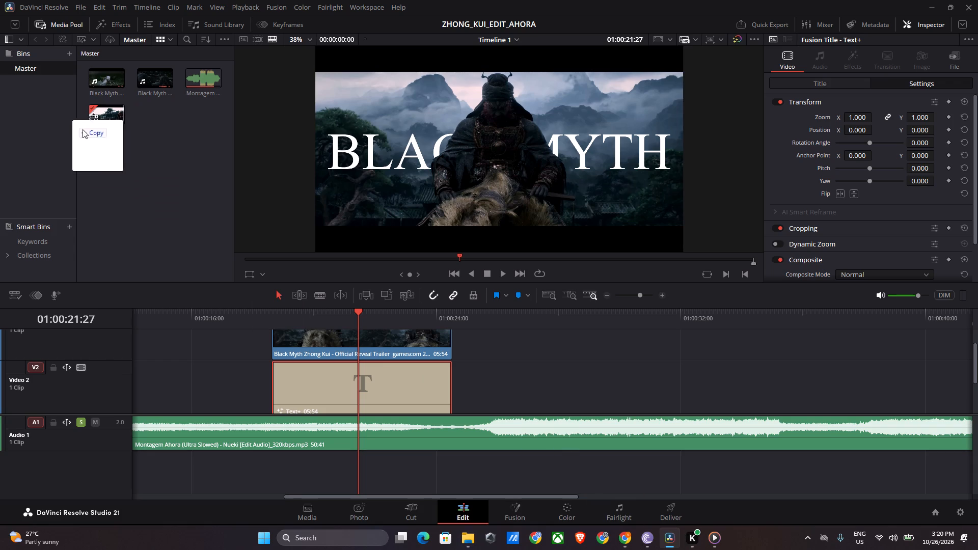
{"action": "left_click_drag", "start_coordinate": [83, 129], "coordinate": [129, 169]}
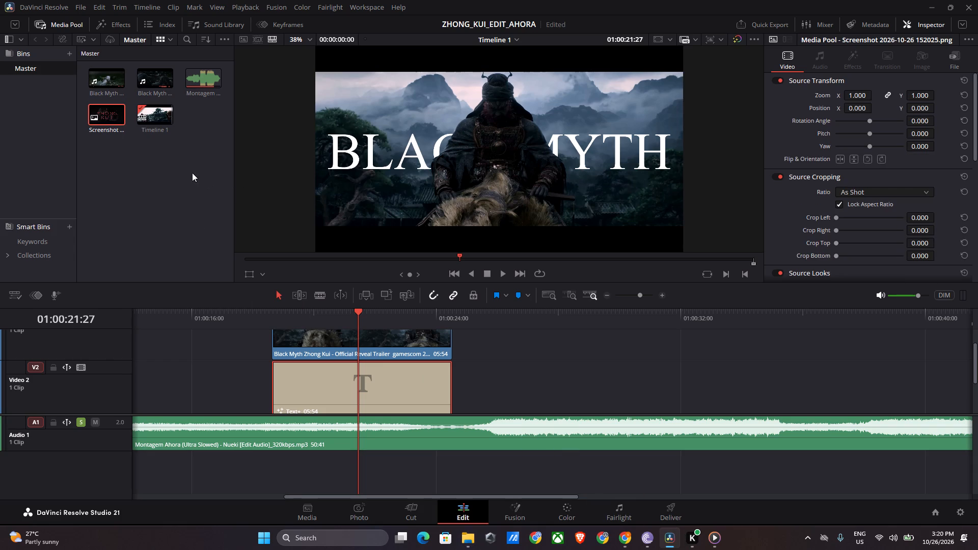
Replace the Text+ title on Video 2 with the title-card screenshot, aligning its start and end with the rider clip above.
{"action": "left_click", "coordinate": [324, 390]}
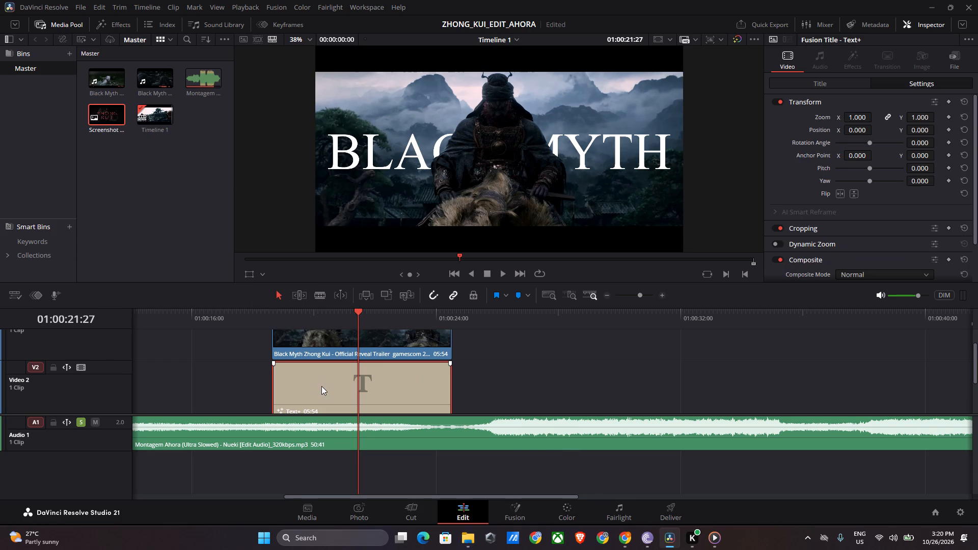
{"action": "key", "text": "BackSpace"}
{"action": "left_click_drag", "start_coordinate": [107, 115], "coordinate": [279, 392]}
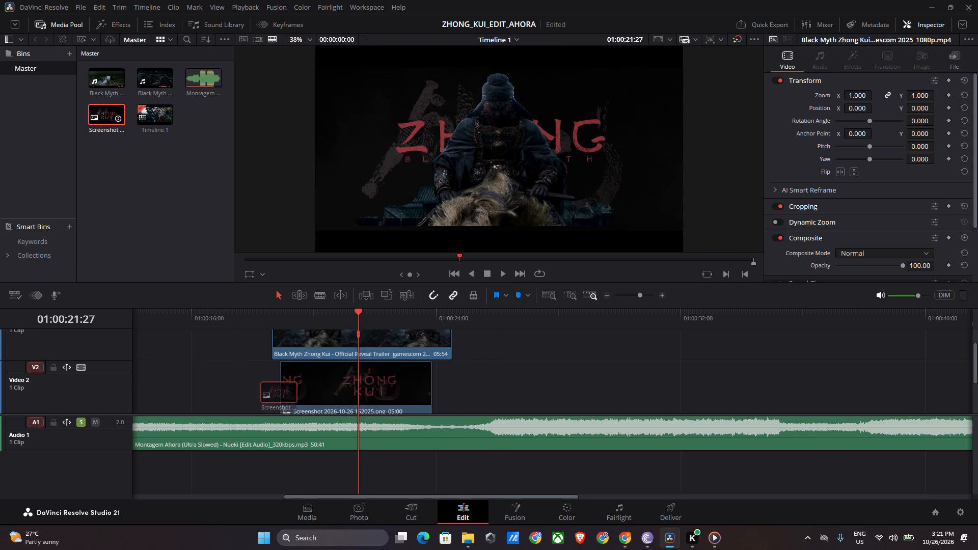
{"action": "left_click_drag", "start_coordinate": [279, 392], "coordinate": [275, 391]}
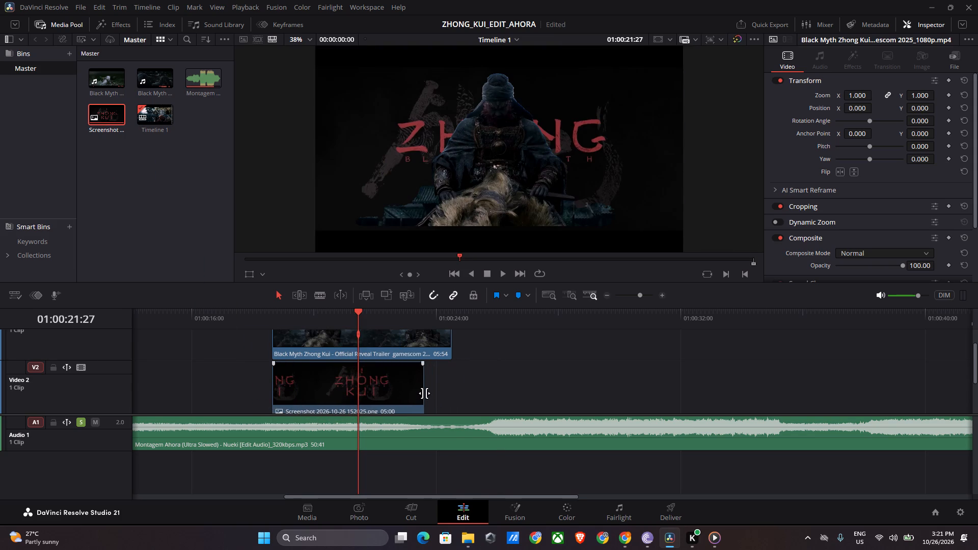
{"action": "left_click_drag", "start_coordinate": [424, 390], "coordinate": [447, 395]}
Play the timeline from about 01:00:15:04 to review the title card behind the rider, stopping at about 01:00:22:53.
{"action": "left_click_drag", "start_coordinate": [358, 313], "coordinate": [223, 314]}
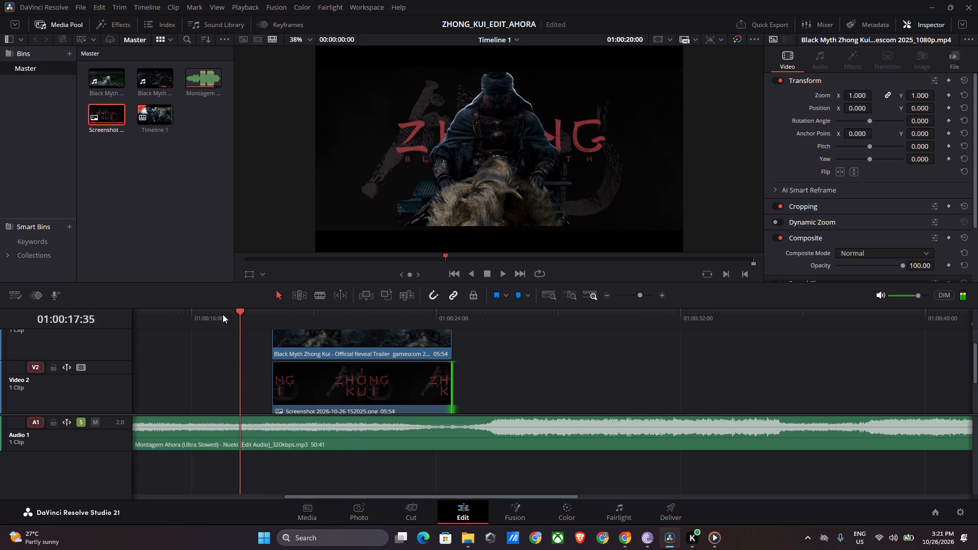
{"action": "left_click_drag", "start_coordinate": [223, 314], "coordinate": [190, 316]}
{"action": "left_click_drag", "start_coordinate": [189, 313], "coordinate": [163, 311]}
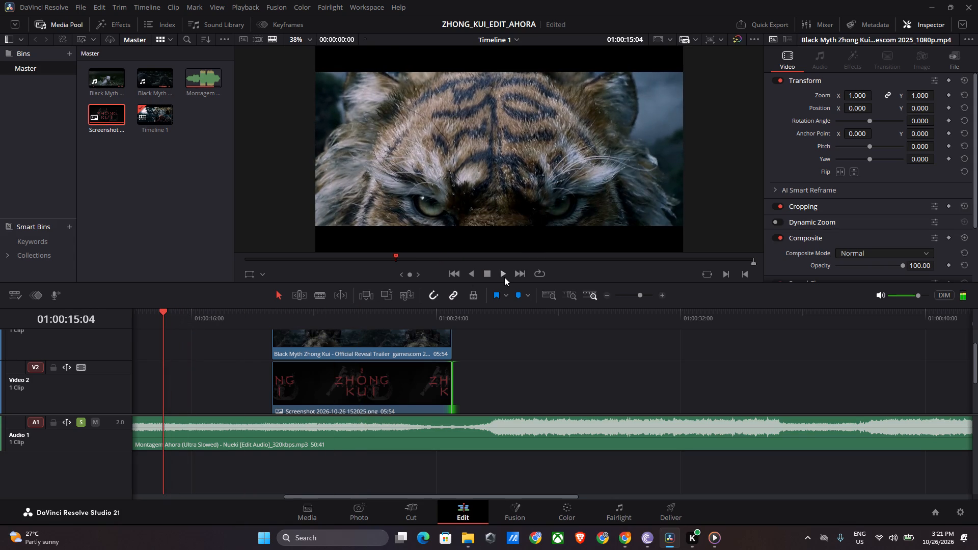
{"action": "left_click", "coordinate": [504, 277]}
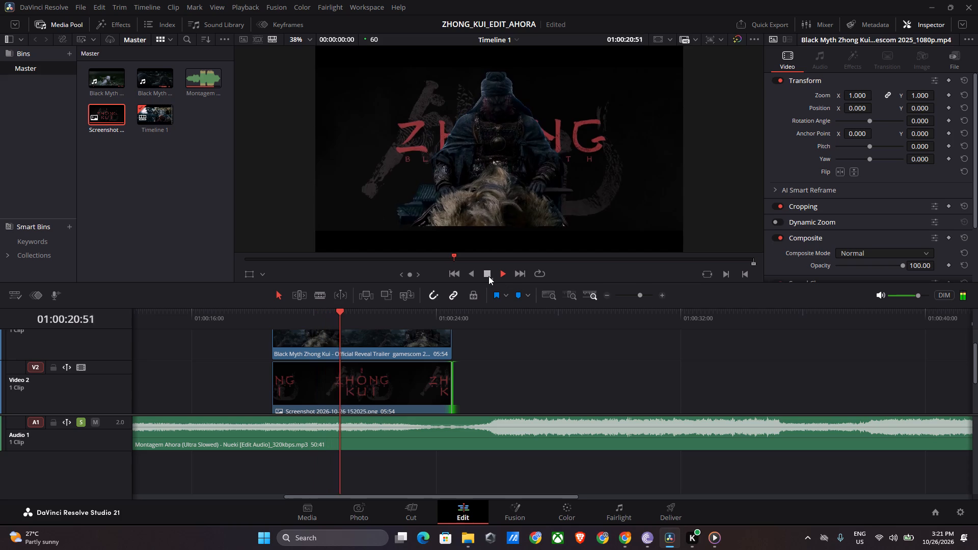
{"action": "left_click", "coordinate": [488, 276]}
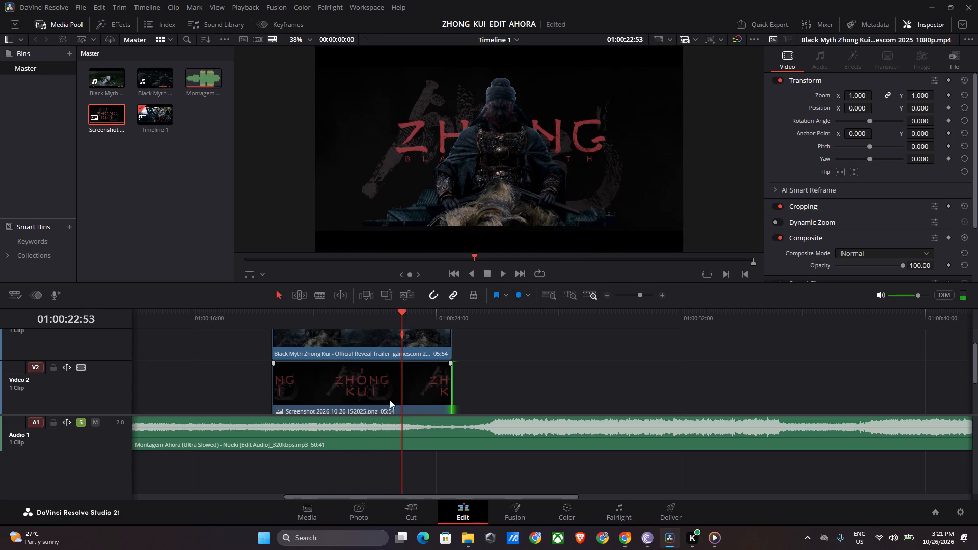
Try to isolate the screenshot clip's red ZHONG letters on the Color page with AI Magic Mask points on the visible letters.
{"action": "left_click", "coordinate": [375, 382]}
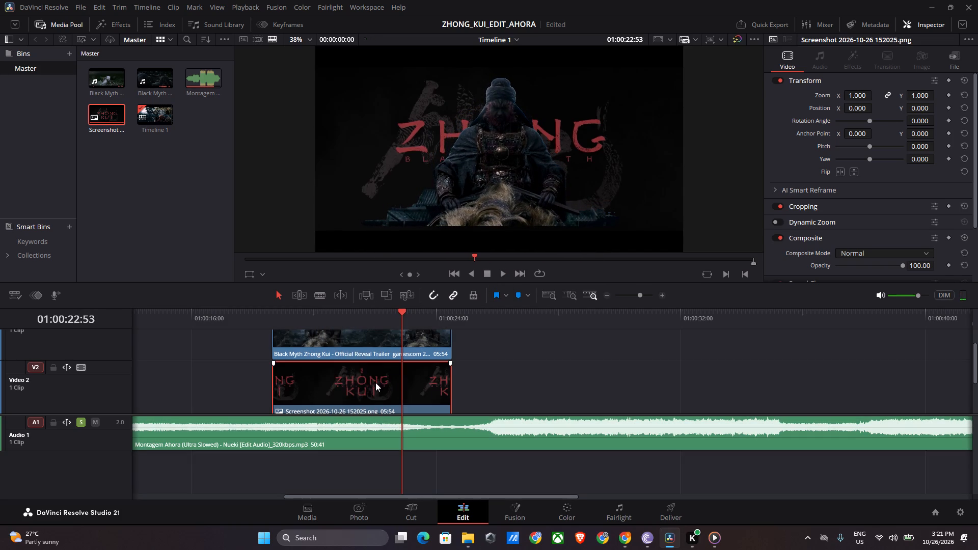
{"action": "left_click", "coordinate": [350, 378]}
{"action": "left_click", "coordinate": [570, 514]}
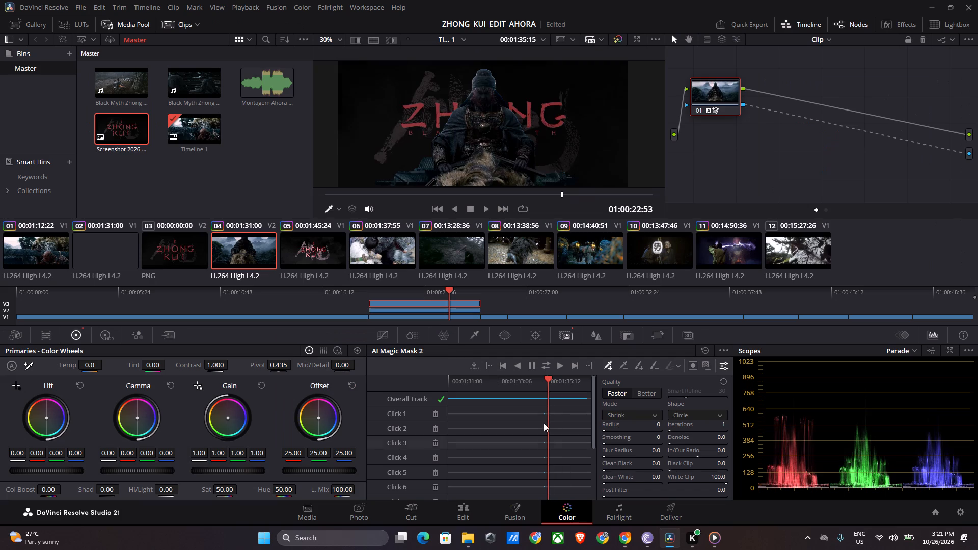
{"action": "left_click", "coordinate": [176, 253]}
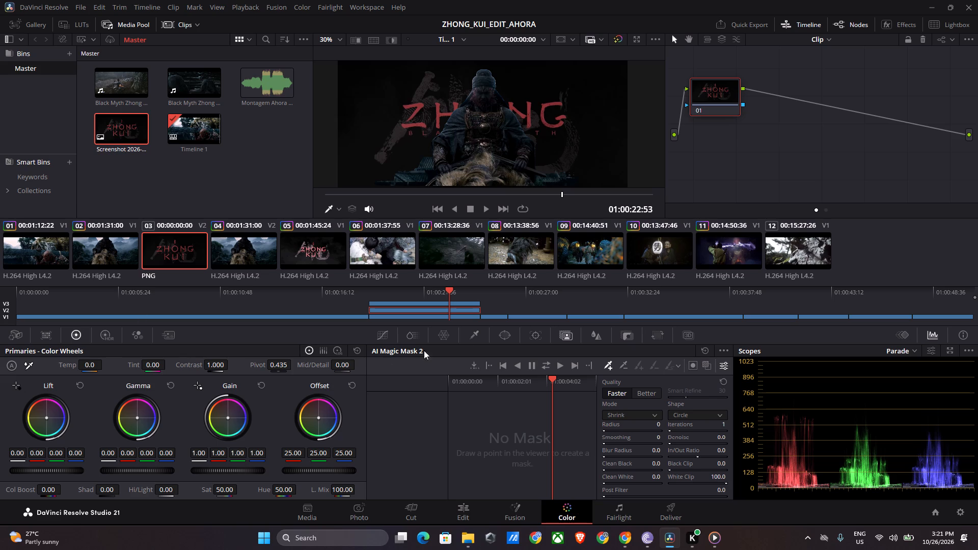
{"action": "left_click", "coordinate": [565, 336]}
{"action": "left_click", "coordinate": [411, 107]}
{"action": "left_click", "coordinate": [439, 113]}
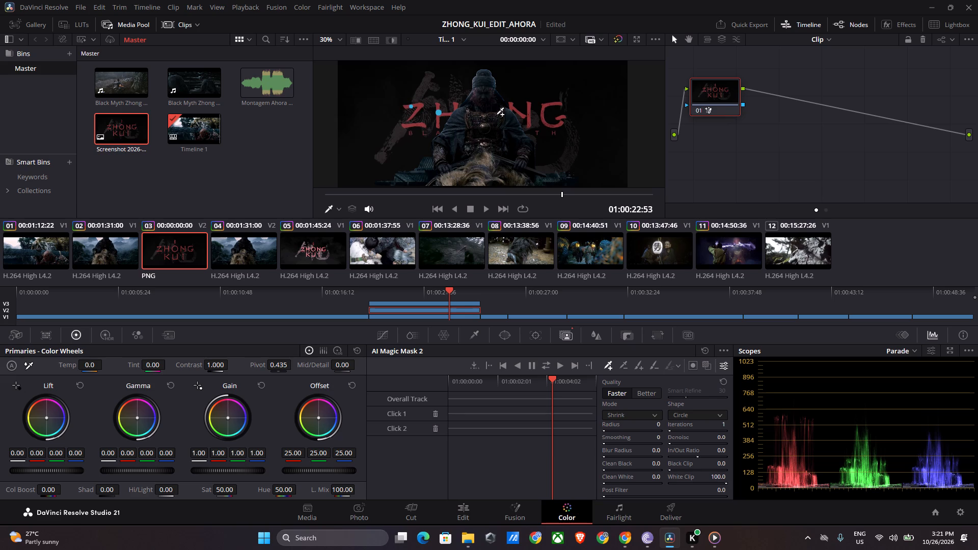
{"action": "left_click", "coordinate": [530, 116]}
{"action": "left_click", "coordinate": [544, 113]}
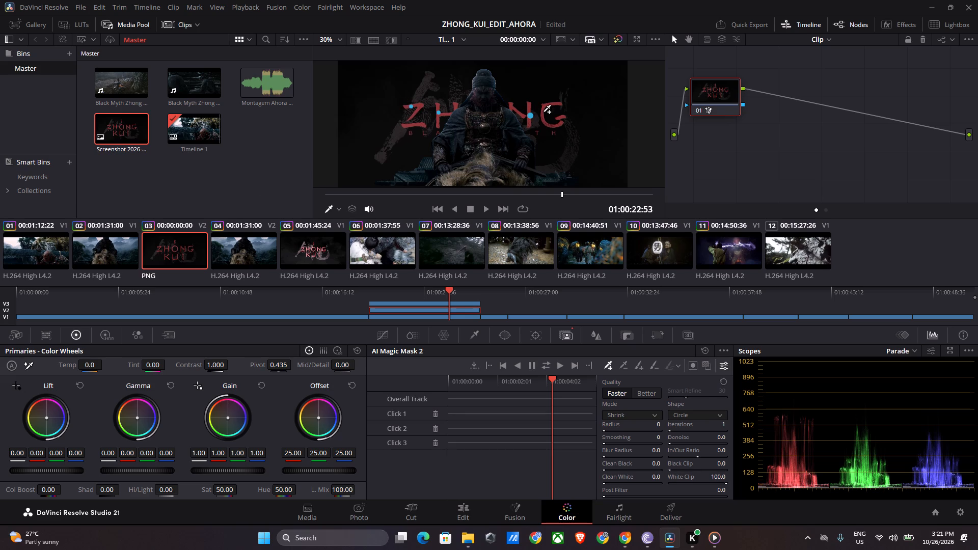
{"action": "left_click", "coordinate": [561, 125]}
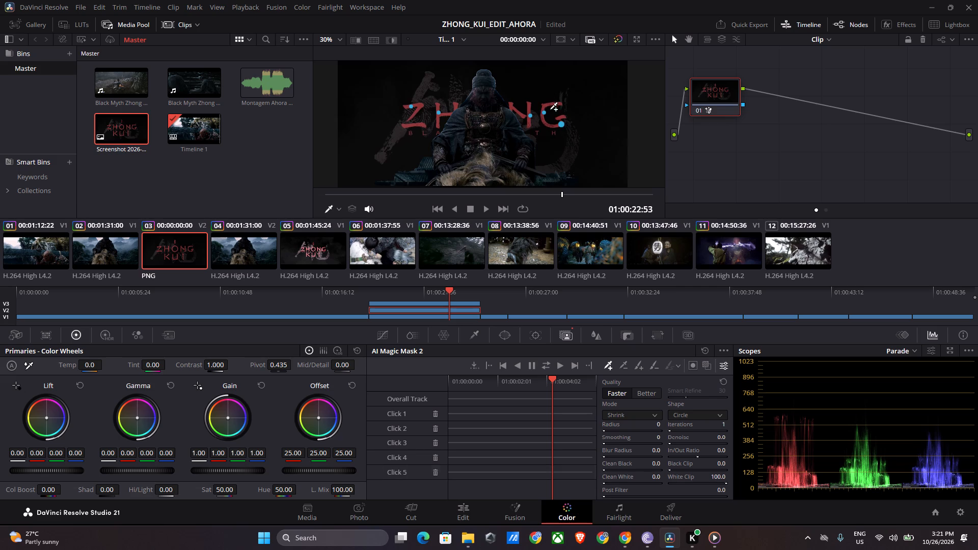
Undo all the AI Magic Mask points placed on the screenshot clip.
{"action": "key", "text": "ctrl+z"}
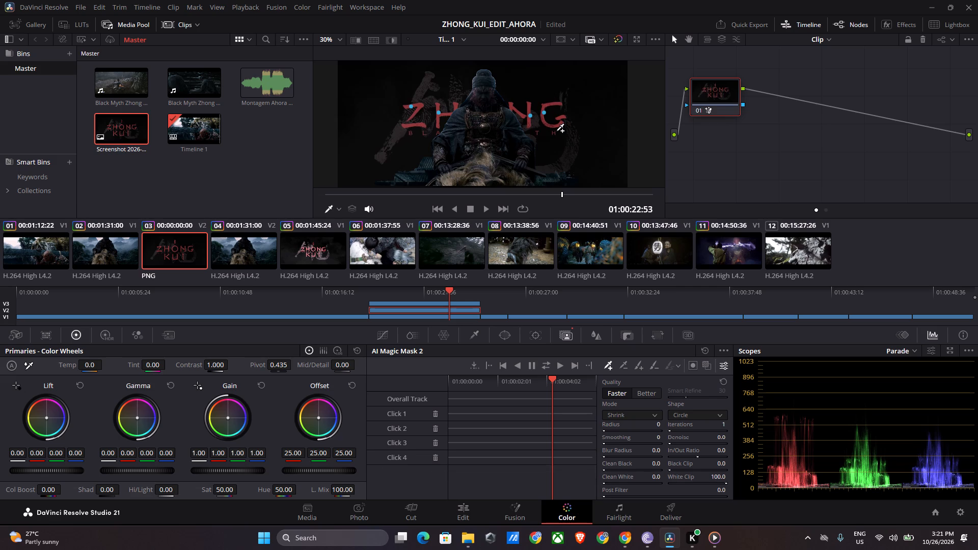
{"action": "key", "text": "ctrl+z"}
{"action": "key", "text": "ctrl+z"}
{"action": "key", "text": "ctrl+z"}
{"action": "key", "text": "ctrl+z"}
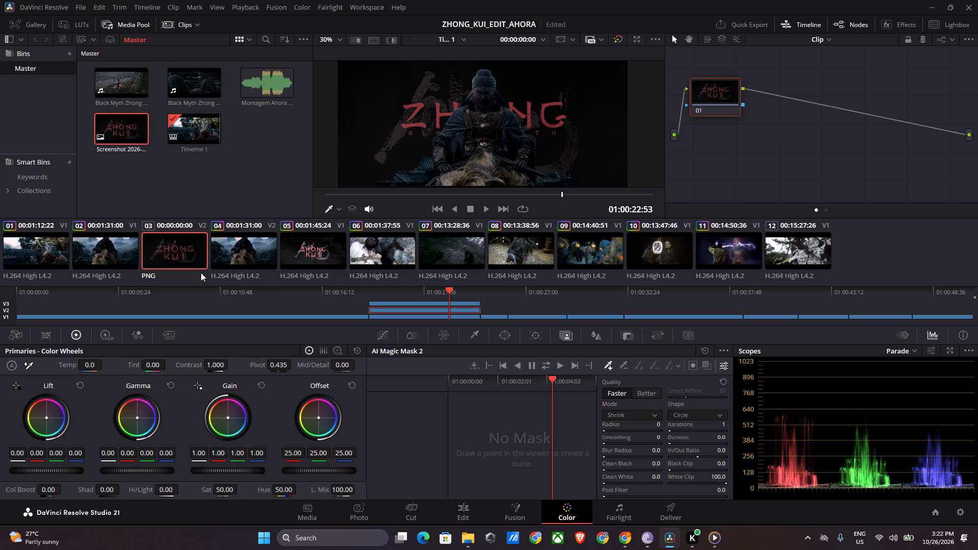
Add a Magic Mask node after the screenshot's media node on the Fusion page.
{"action": "left_click", "coordinate": [503, 516]}
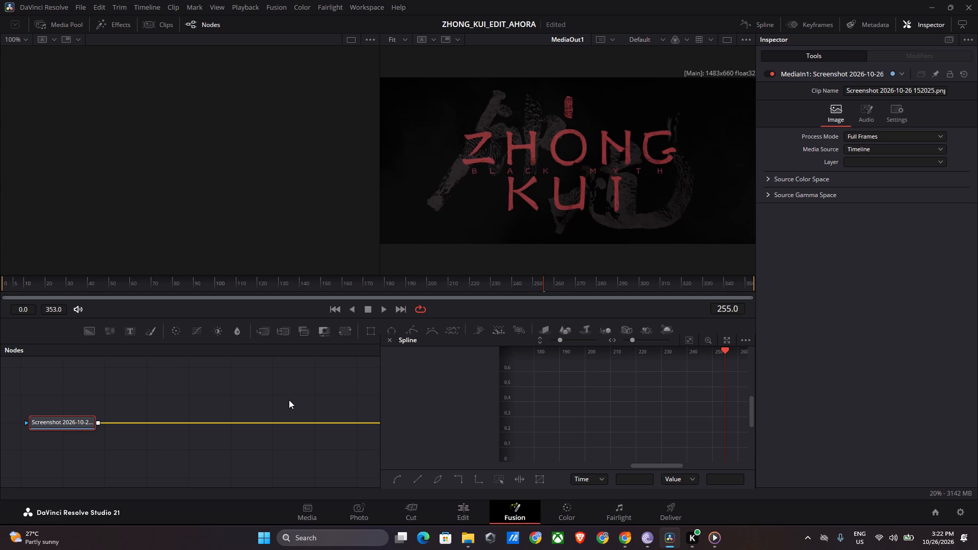
{"action": "key", "text": "shift+space"}
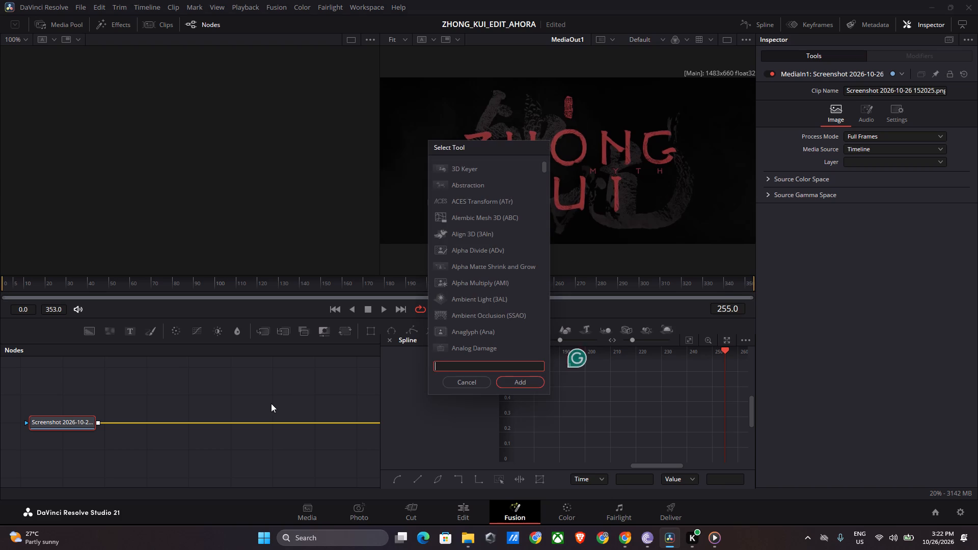
{"action": "type", "text": "magic"}
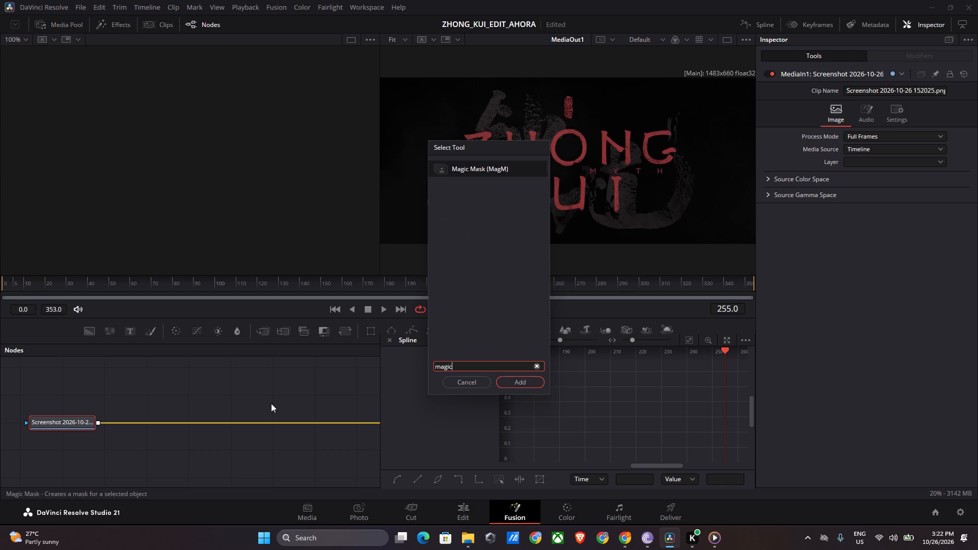
{"action": "left_click", "coordinate": [508, 173]}
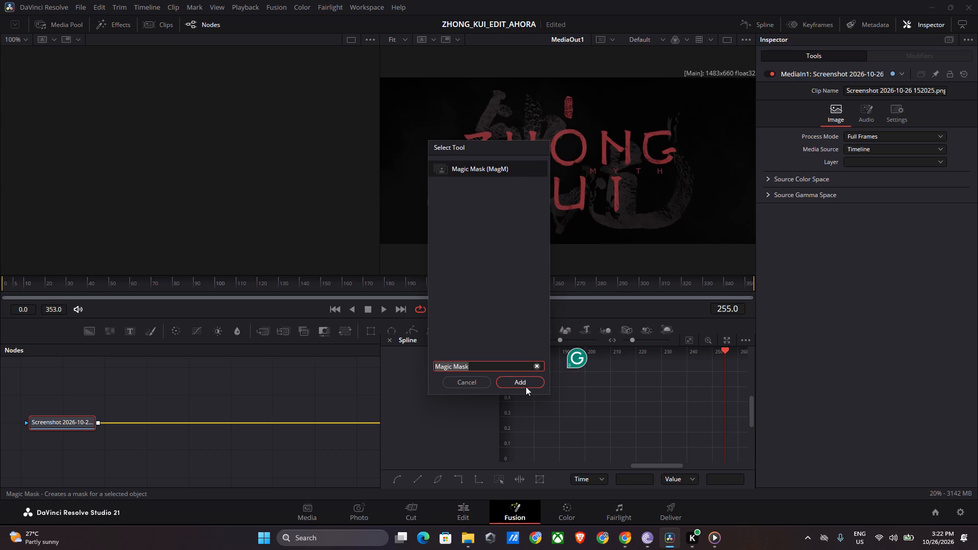
{"action": "left_click", "coordinate": [526, 387]}
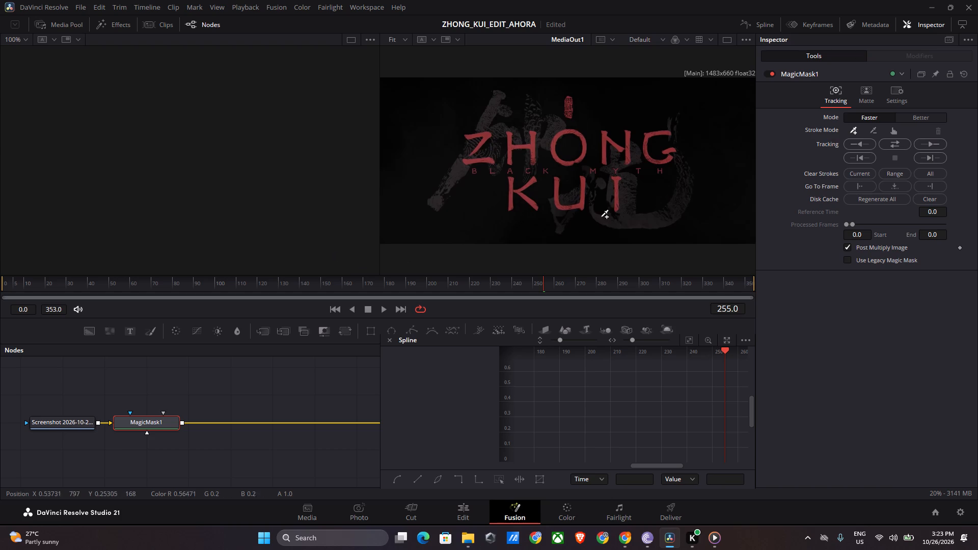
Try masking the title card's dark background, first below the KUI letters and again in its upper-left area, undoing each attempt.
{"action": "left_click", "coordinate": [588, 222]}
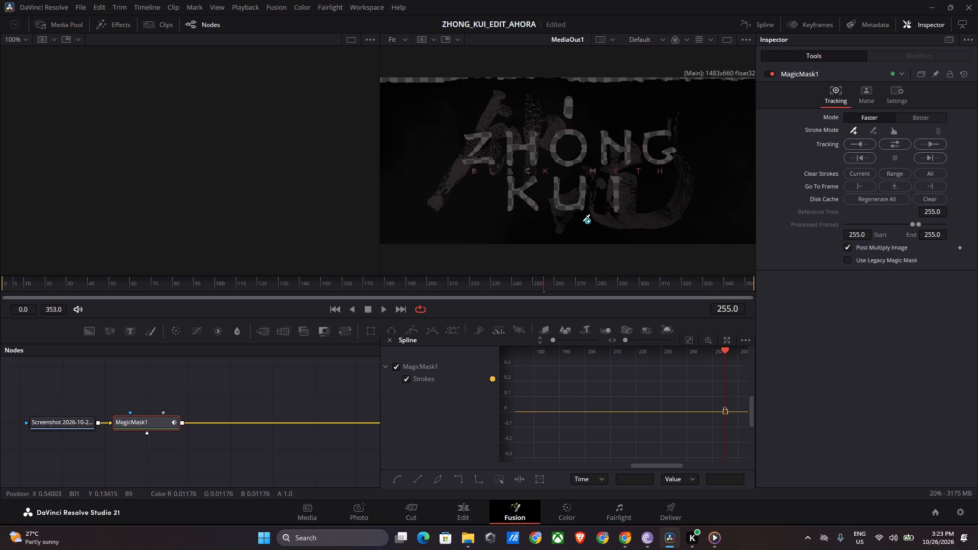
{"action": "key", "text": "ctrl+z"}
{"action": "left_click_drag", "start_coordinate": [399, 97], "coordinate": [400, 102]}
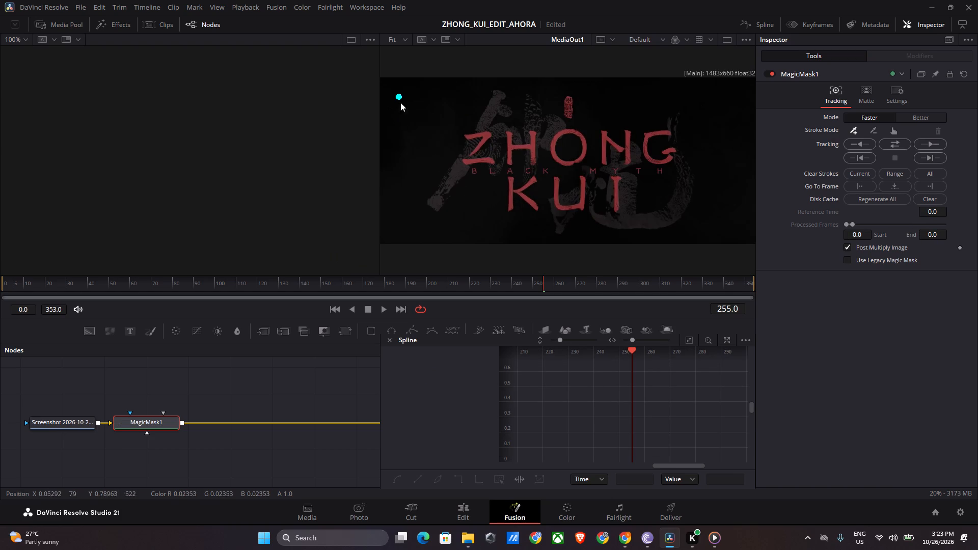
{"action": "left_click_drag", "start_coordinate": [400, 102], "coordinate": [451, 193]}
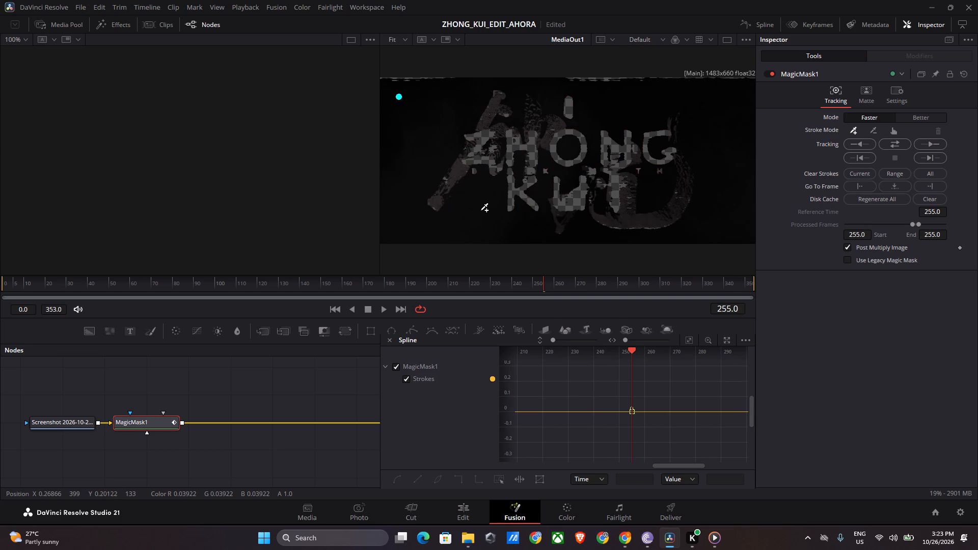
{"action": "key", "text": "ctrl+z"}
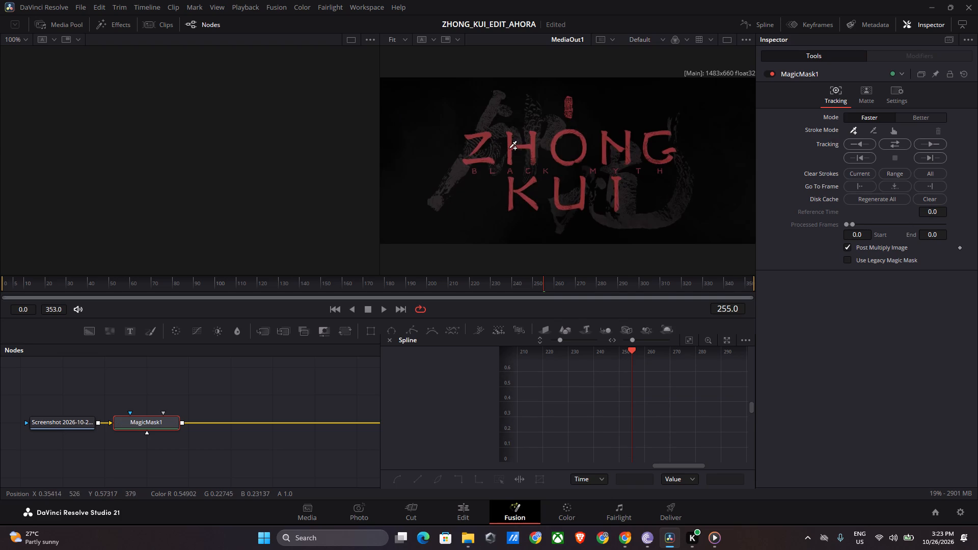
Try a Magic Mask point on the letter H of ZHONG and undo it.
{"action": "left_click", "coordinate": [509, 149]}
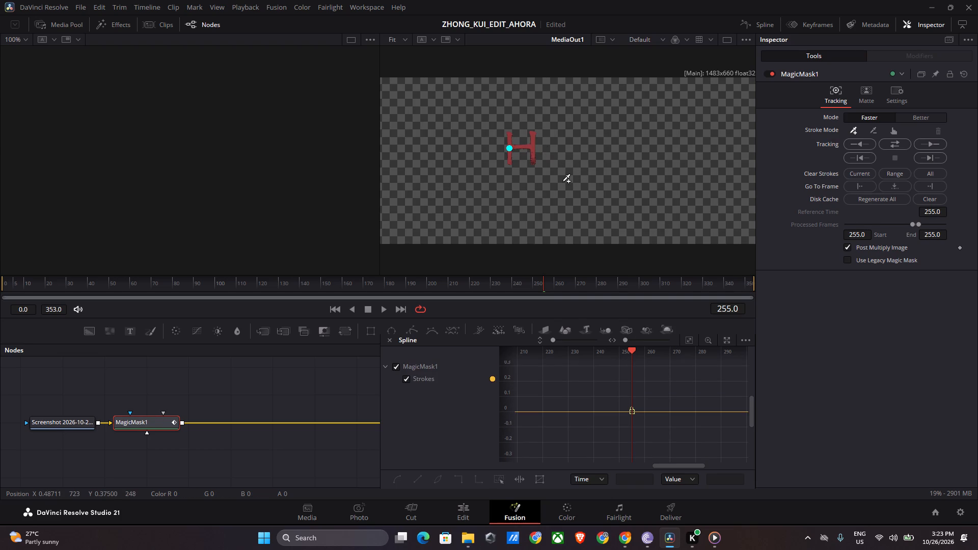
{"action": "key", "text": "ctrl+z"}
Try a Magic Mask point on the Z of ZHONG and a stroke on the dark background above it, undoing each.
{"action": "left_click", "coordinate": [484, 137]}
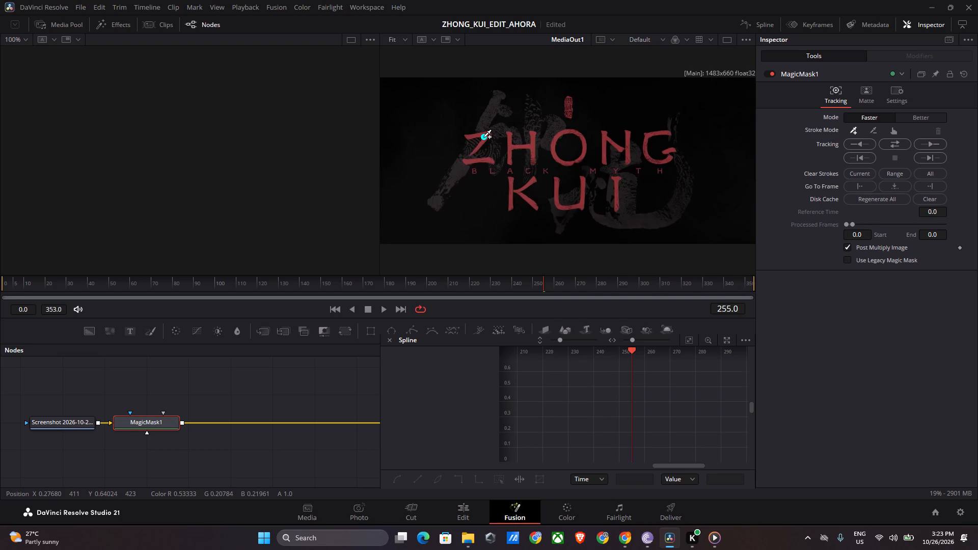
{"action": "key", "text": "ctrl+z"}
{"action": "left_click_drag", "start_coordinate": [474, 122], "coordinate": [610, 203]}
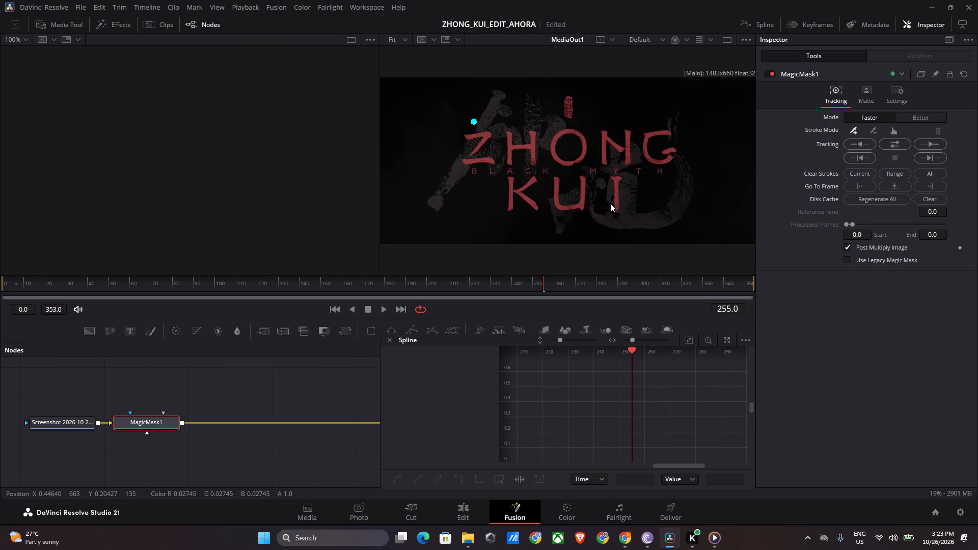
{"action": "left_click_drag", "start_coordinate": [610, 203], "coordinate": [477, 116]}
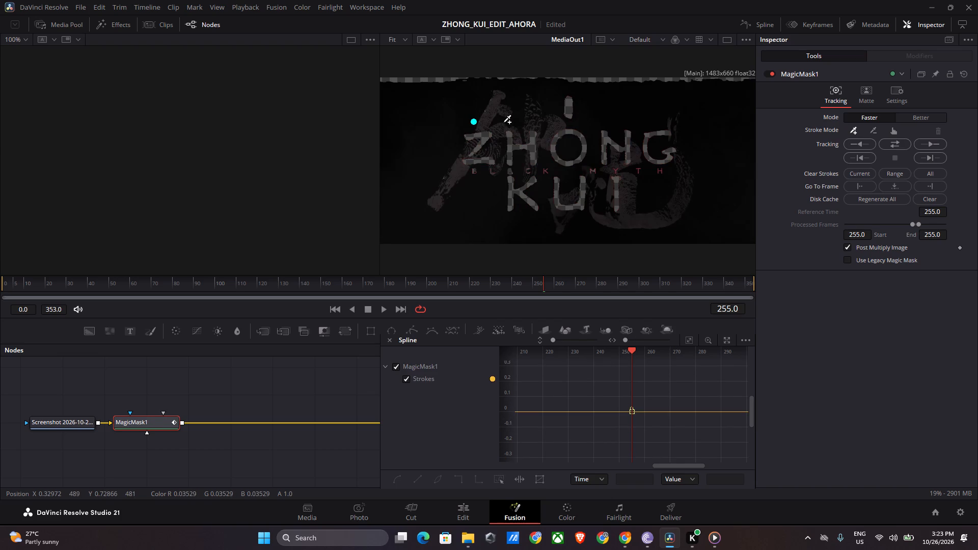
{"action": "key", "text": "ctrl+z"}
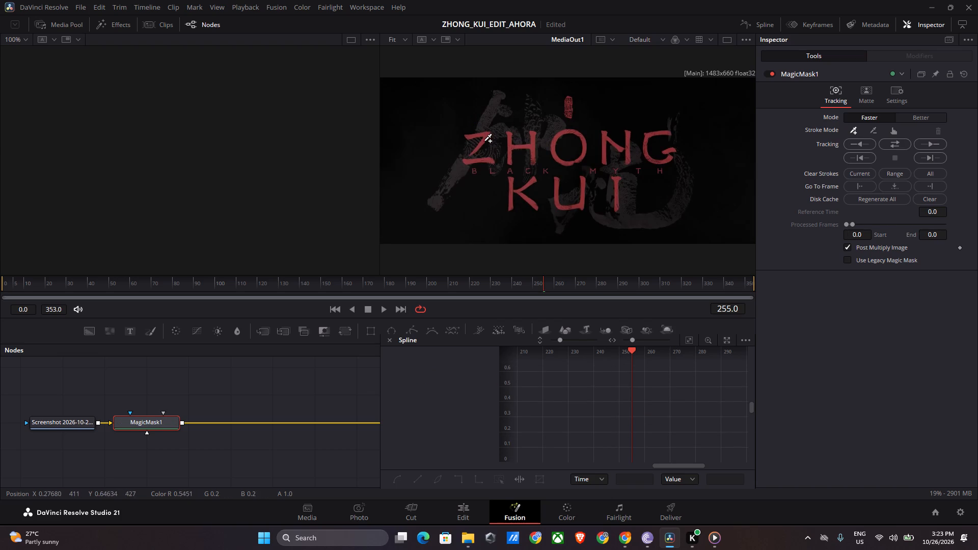
Mask the red title with Magic Mask points on the Z, H, top of the O, N, K and the seal above the O.
{"action": "left_click", "coordinate": [486, 139]}
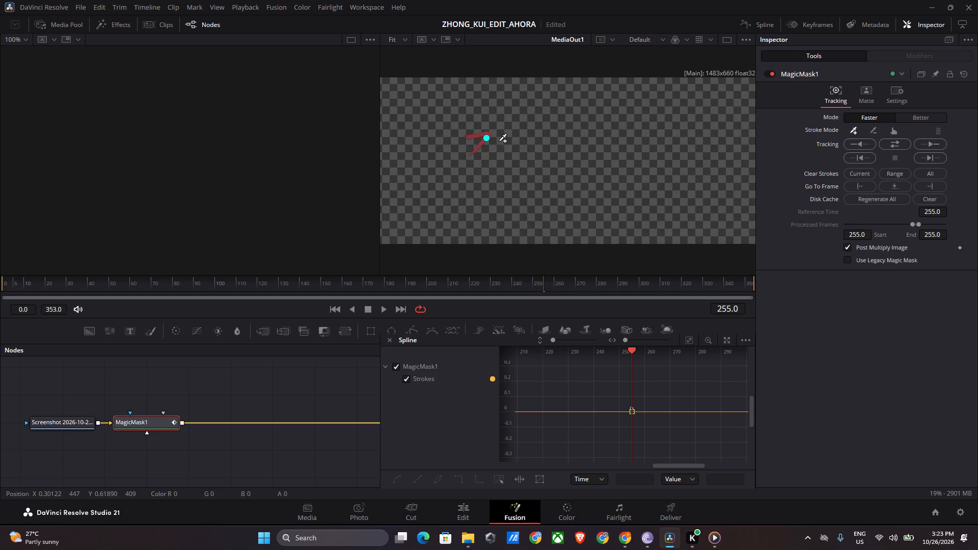
{"action": "left_click", "coordinate": [511, 141]}
{"action": "left_click", "coordinate": [551, 141]}
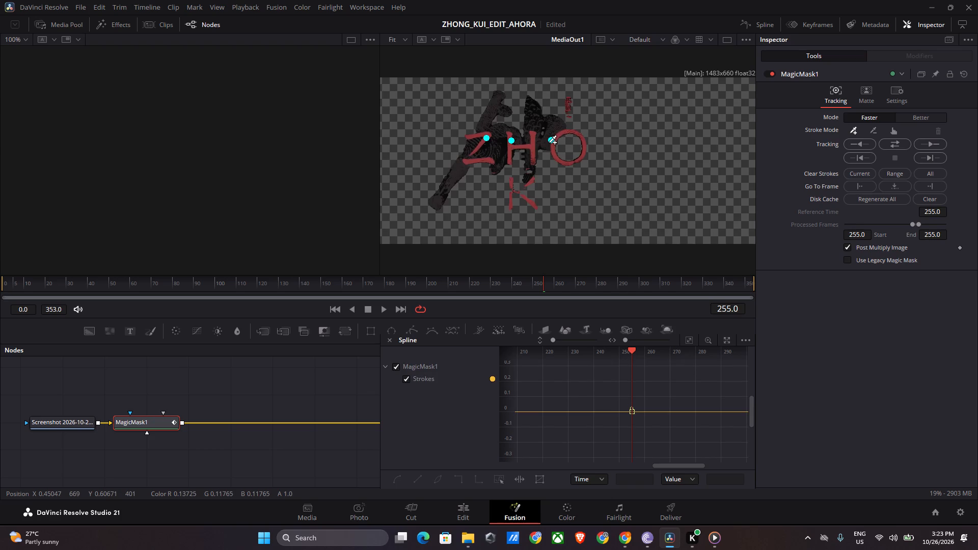
{"action": "key", "text": "ctrl+z"}
{"action": "left_click", "coordinate": [566, 138]}
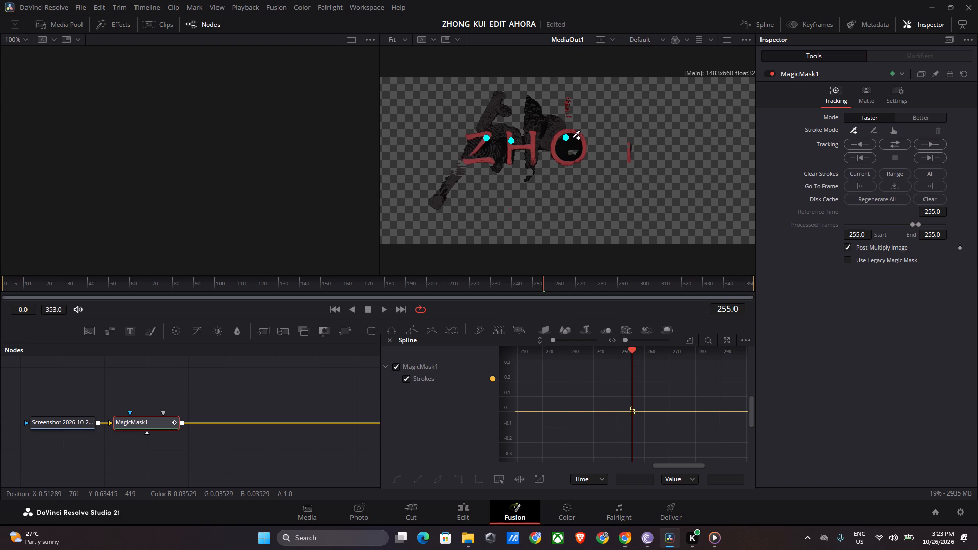
{"action": "key", "text": "ctrl+z"}
{"action": "left_click", "coordinate": [569, 132]}
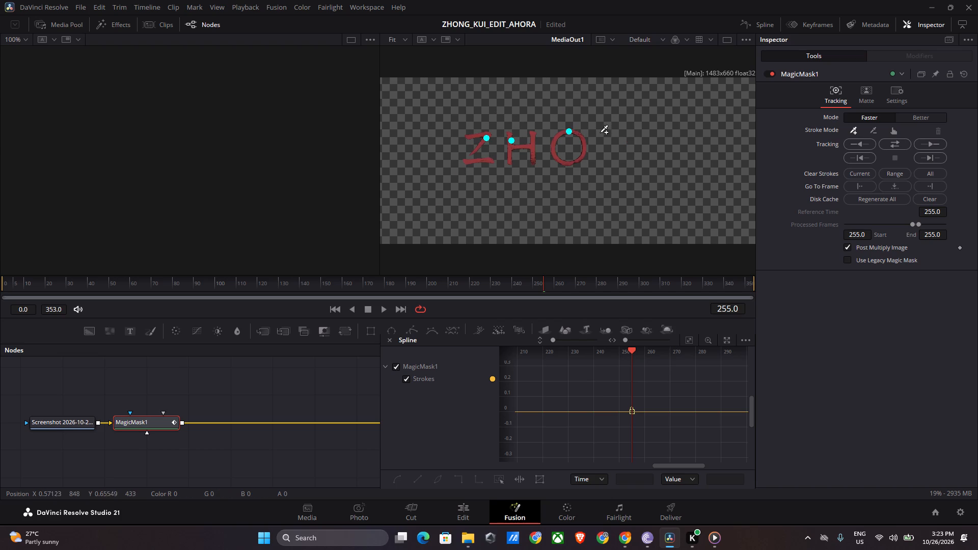
{"action": "left_click", "coordinate": [609, 137]}
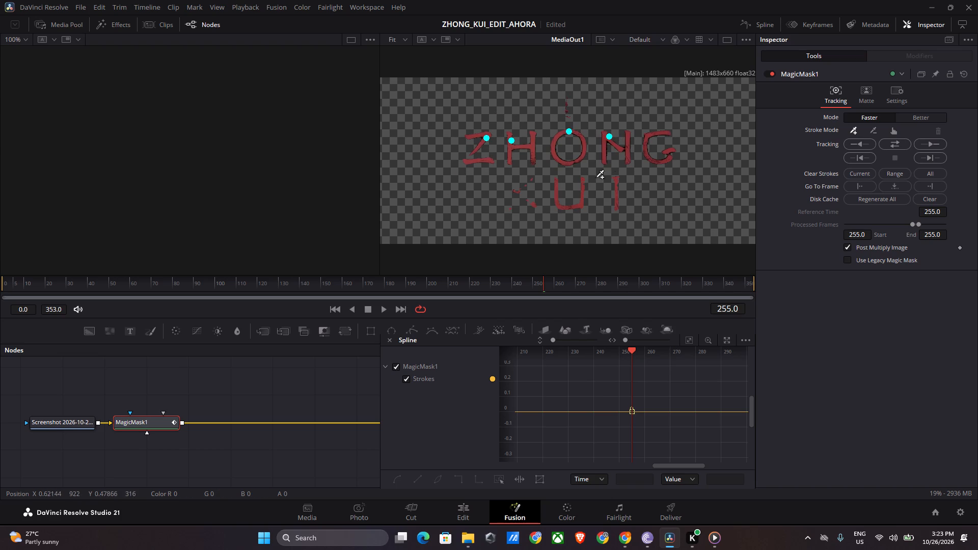
{"action": "left_click", "coordinate": [530, 180]}
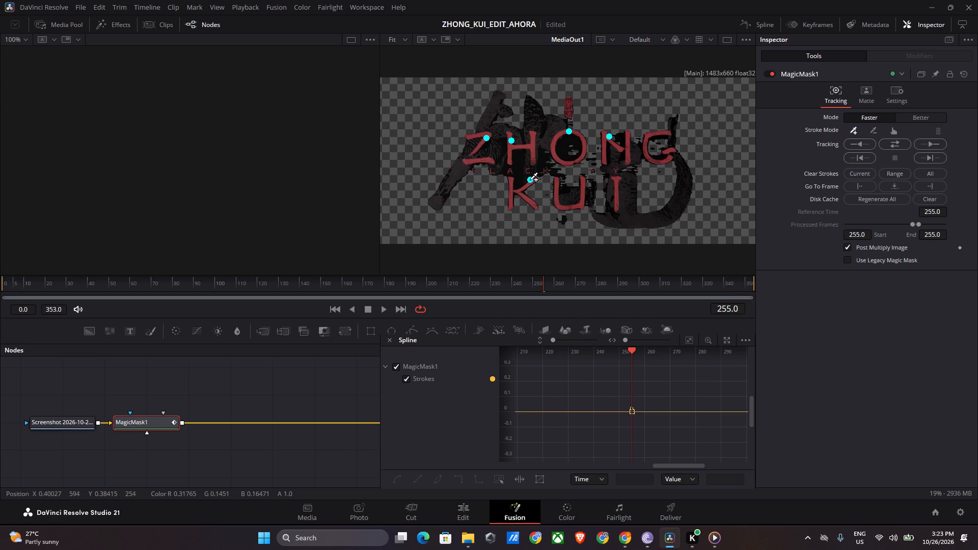
{"action": "key", "text": "ctrl+z"}
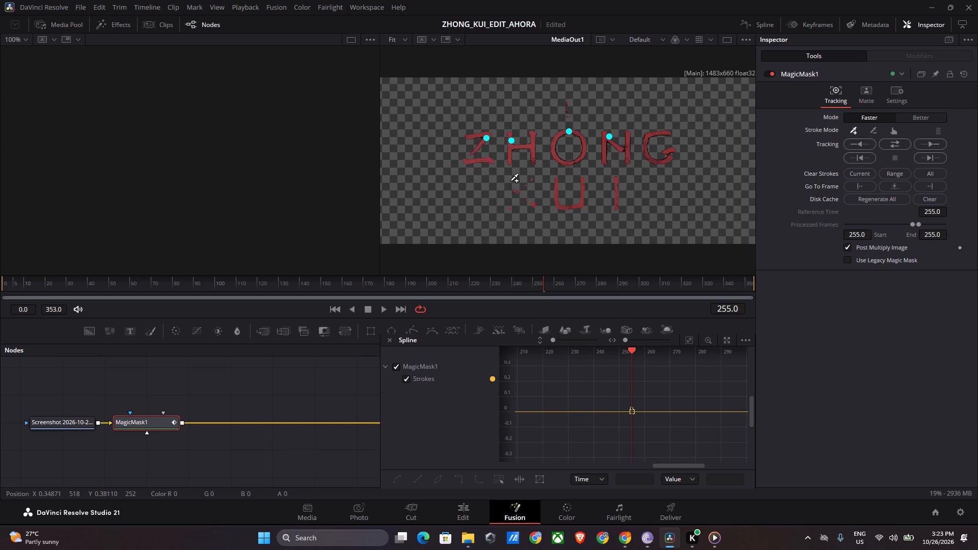
{"action": "left_click", "coordinate": [511, 181]}
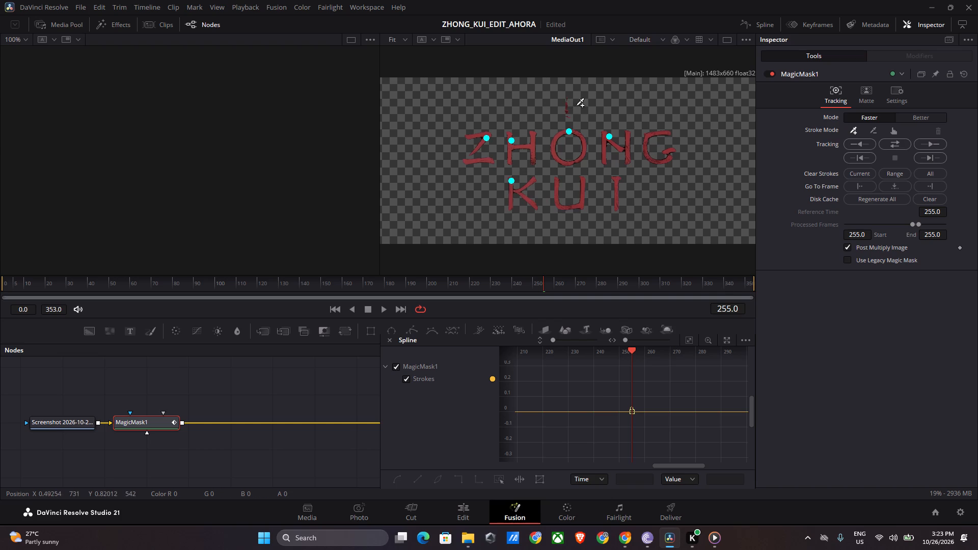
{"action": "left_click", "coordinate": [566, 109]}
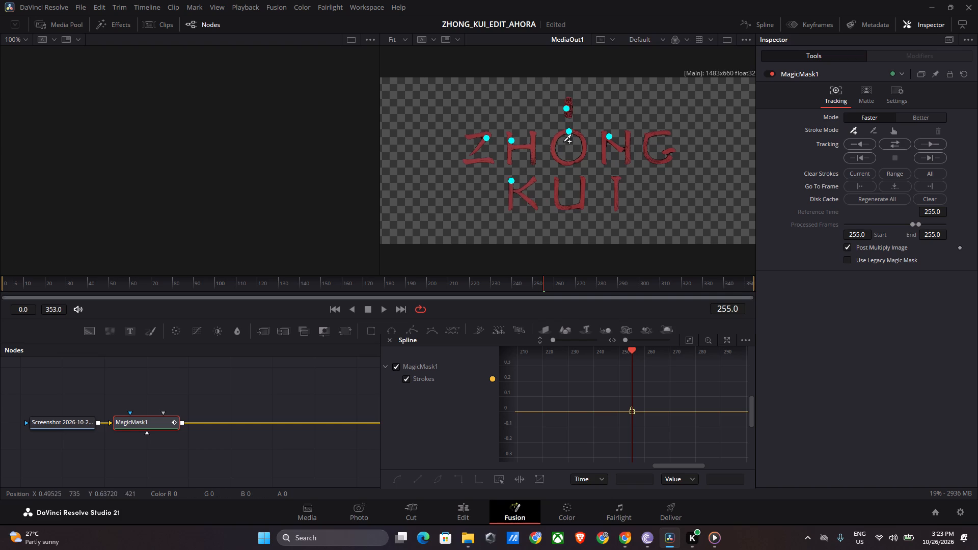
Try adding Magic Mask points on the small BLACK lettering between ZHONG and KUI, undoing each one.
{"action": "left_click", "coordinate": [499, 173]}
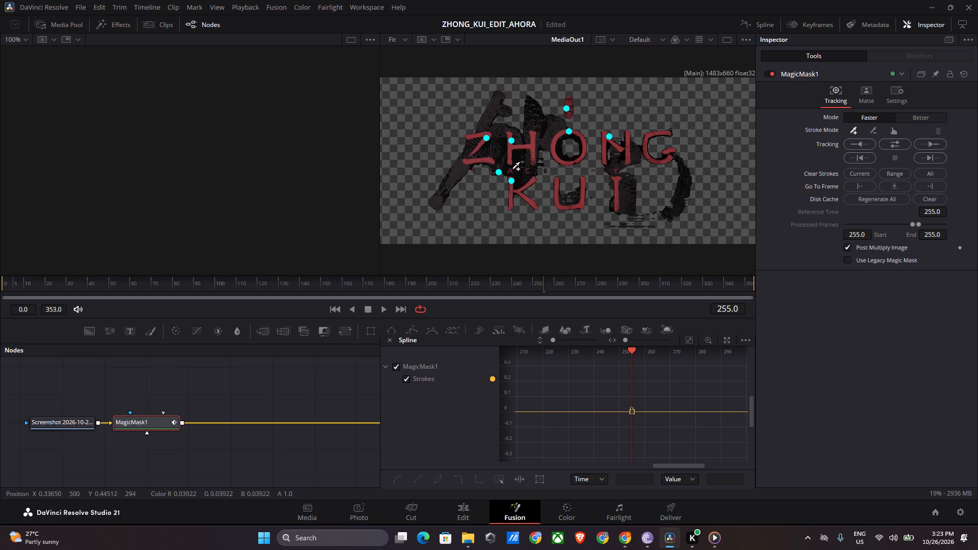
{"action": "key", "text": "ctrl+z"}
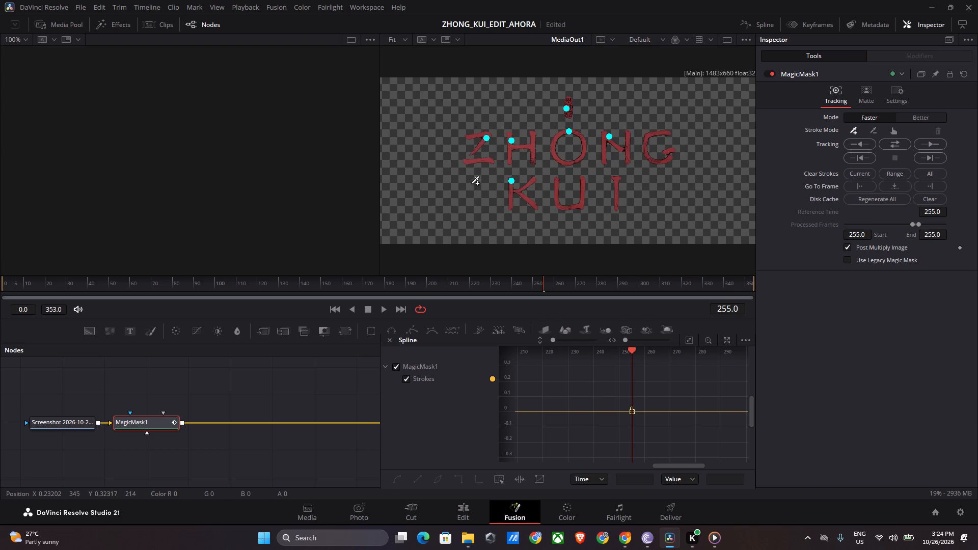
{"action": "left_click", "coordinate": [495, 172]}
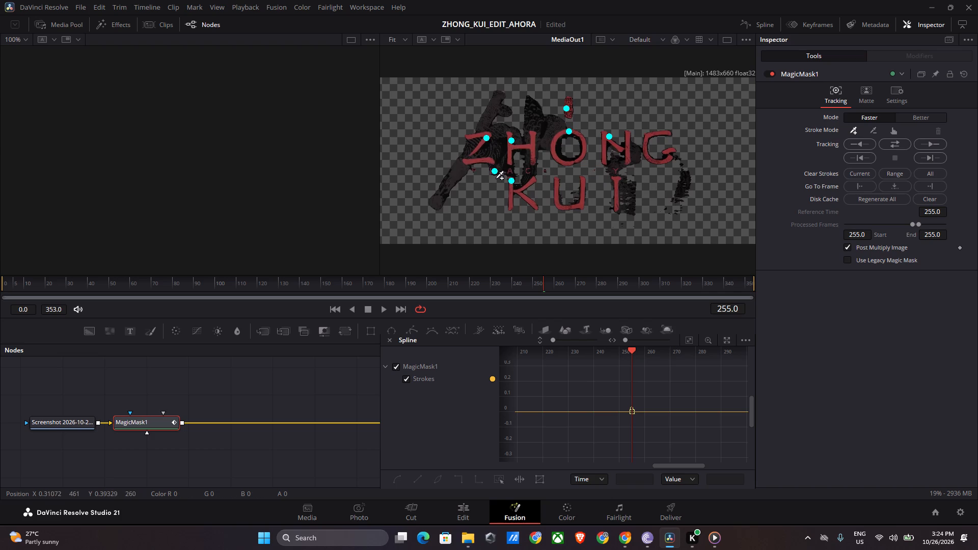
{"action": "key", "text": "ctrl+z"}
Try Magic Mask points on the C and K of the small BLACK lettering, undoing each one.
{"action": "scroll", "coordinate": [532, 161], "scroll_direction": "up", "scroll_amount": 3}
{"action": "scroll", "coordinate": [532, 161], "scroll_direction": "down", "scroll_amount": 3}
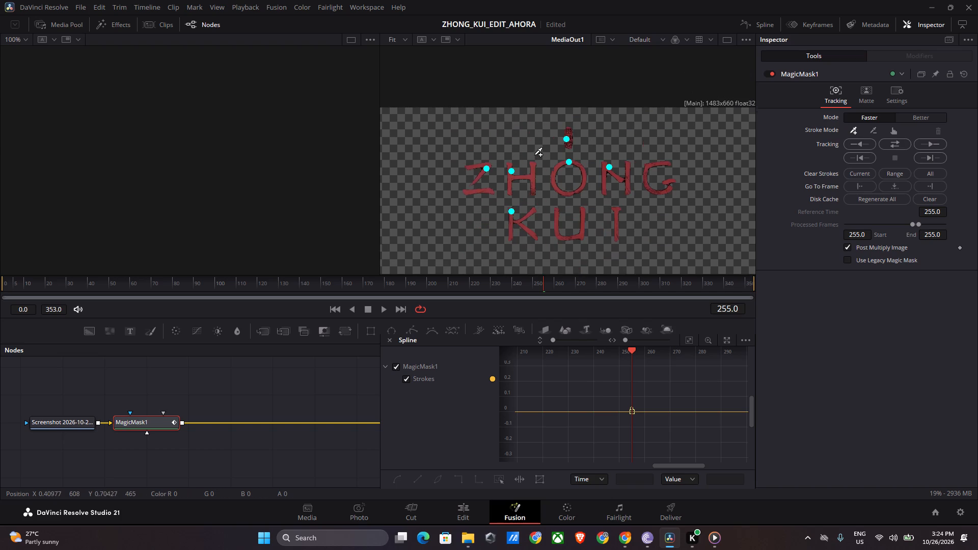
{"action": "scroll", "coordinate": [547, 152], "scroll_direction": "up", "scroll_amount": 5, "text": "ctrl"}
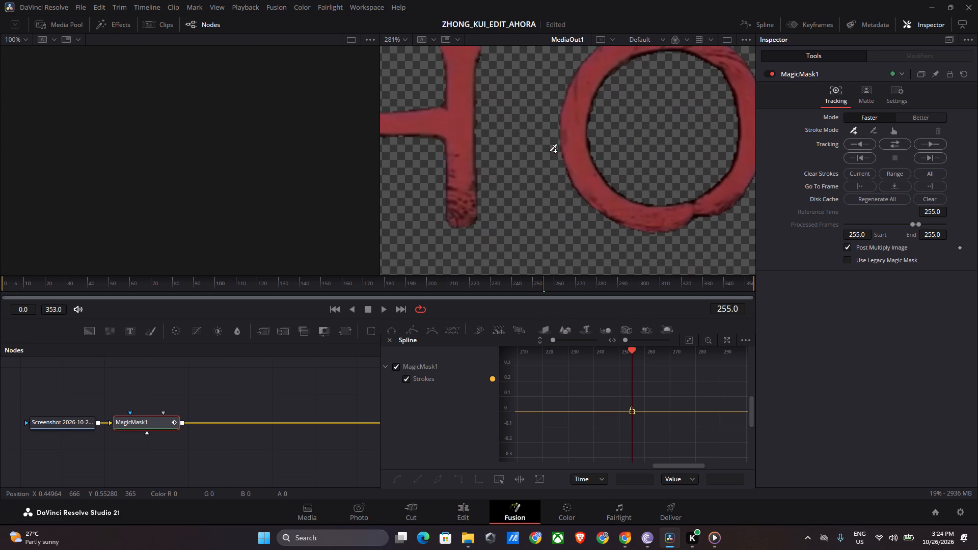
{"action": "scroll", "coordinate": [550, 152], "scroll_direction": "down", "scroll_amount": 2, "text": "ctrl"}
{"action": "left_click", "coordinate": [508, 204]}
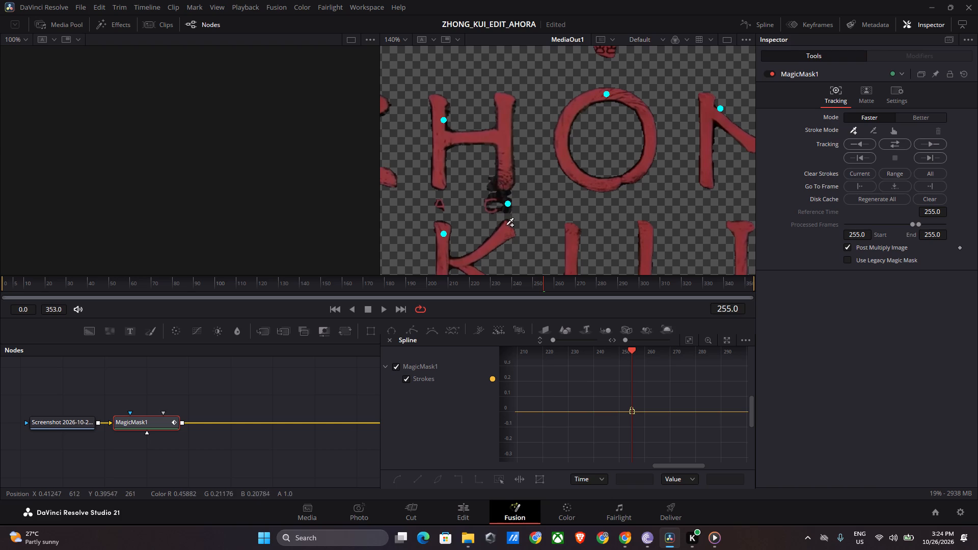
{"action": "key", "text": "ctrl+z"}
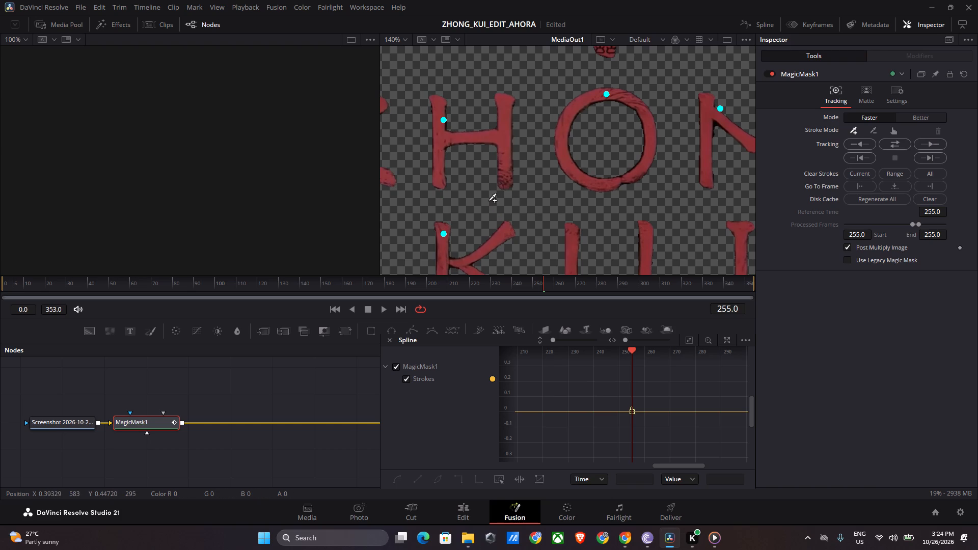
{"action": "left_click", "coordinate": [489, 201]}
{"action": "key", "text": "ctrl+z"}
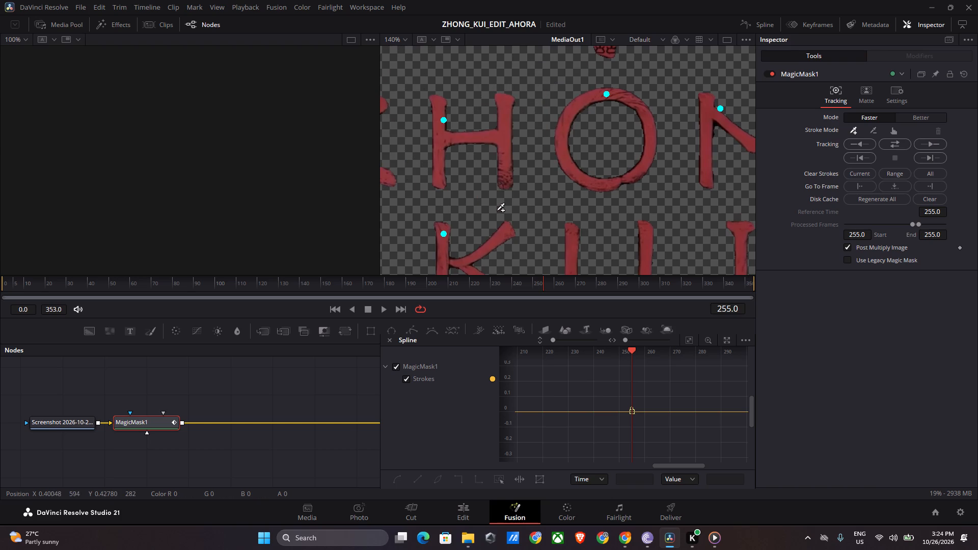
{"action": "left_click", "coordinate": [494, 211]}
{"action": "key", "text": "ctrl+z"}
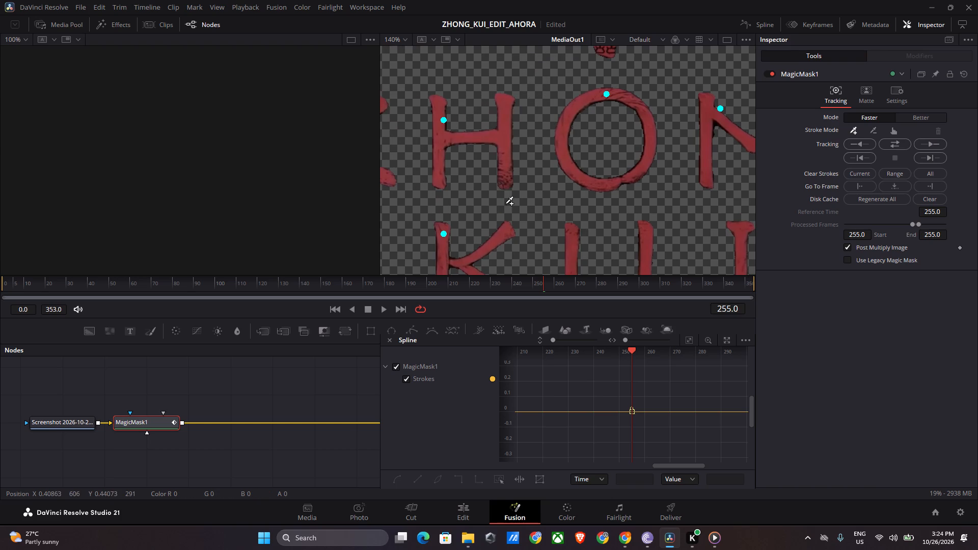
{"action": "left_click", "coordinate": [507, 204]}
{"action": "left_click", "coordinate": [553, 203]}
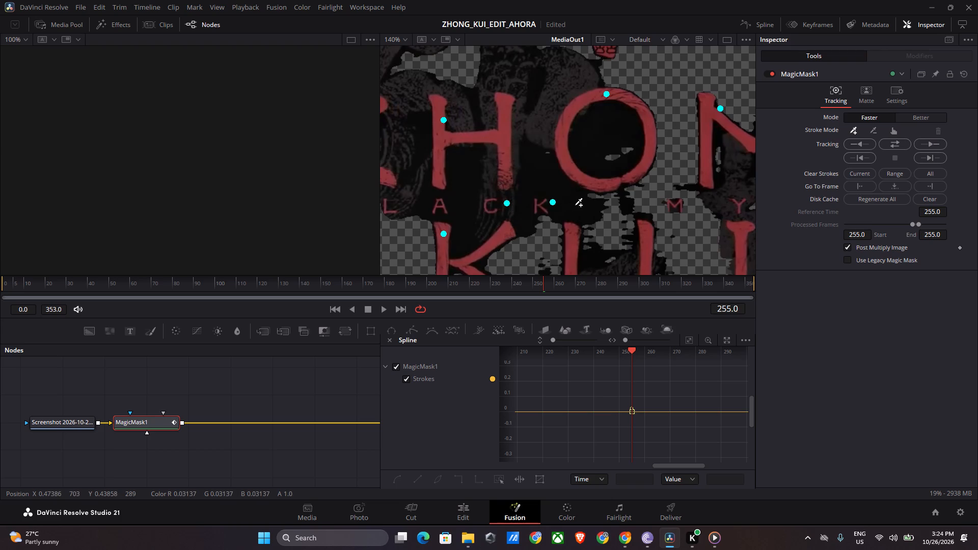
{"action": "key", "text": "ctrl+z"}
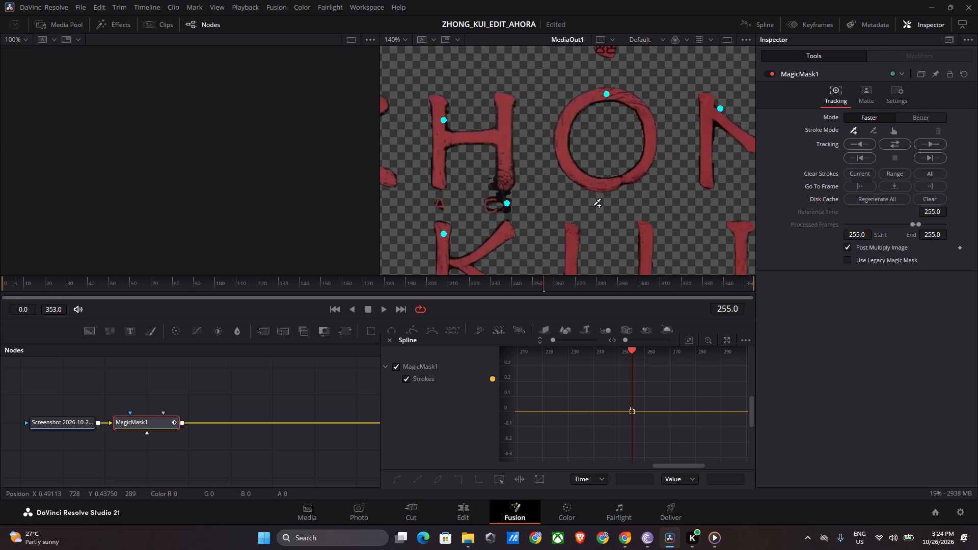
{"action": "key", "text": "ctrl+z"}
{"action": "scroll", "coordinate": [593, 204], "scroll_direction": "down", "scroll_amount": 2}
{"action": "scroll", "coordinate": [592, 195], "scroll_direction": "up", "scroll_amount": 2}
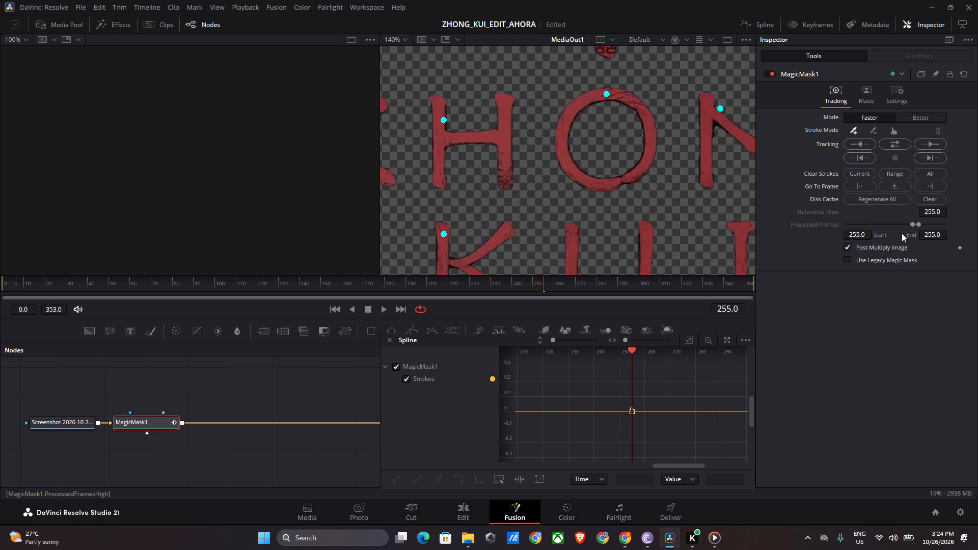
Switch the Magic Mask to Better mode and set its Refine Range to 58.
{"action": "left_click", "coordinate": [919, 119]}
{"action": "left_click_drag", "start_coordinate": [866, 131], "coordinate": [877, 131]}
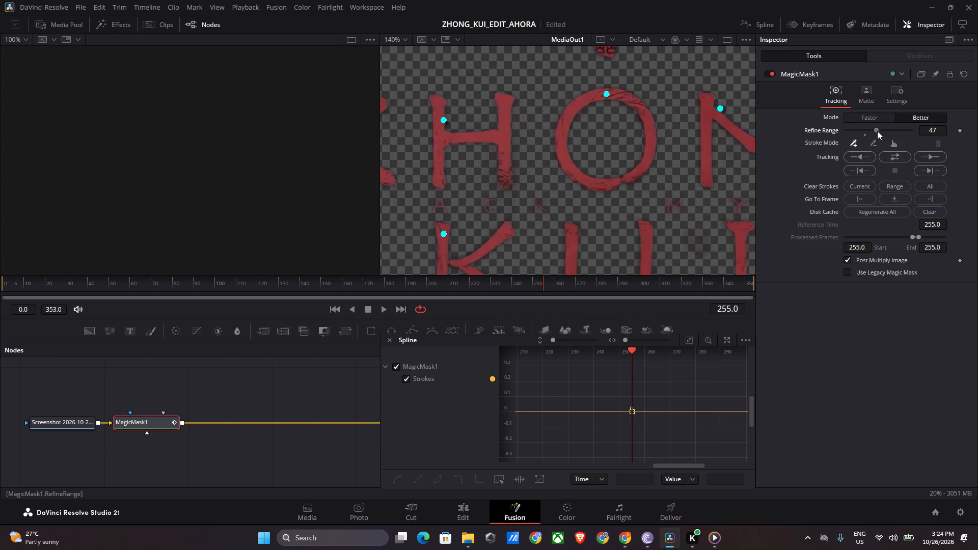
{"action": "left_click_drag", "start_coordinate": [877, 131], "coordinate": [915, 134]}
{"action": "left_click_drag", "start_coordinate": [909, 131], "coordinate": [881, 130]}
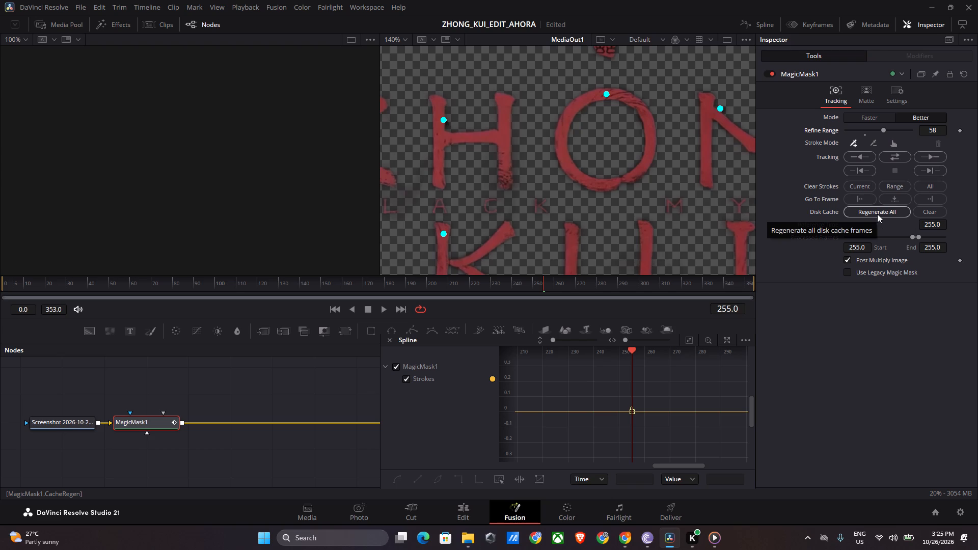
Track the title mask both forward and backward from frame 255.
{"action": "left_click", "coordinate": [893, 157]}
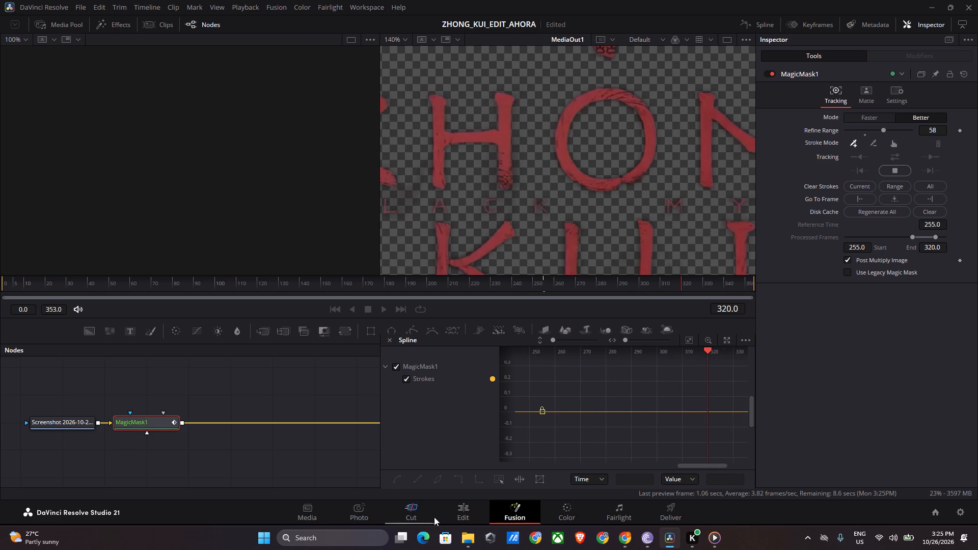
Return to the Edit page and move the playhead to 01:00:23:58, near the end of the screenshot clip.
{"action": "left_click", "coordinate": [452, 506]}
{"action": "left_click", "coordinate": [432, 309]}
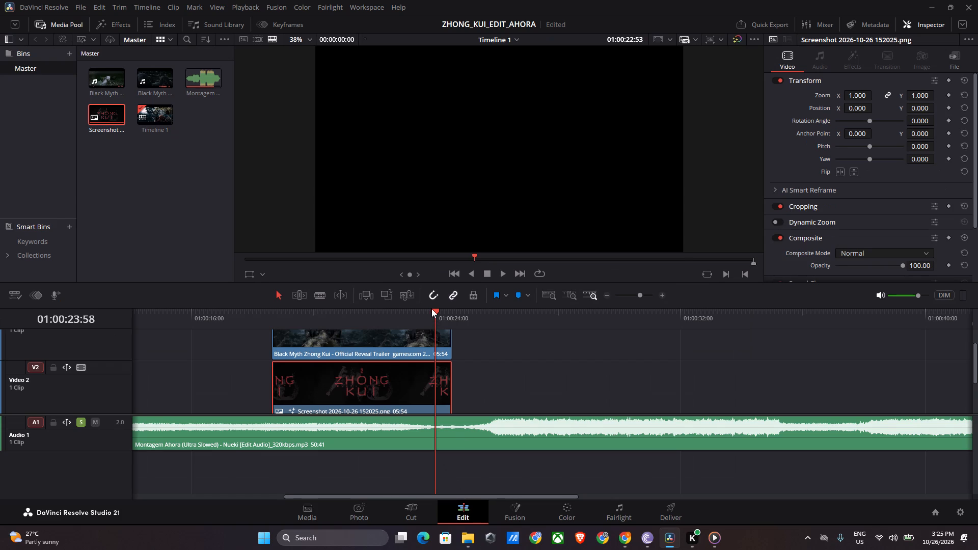